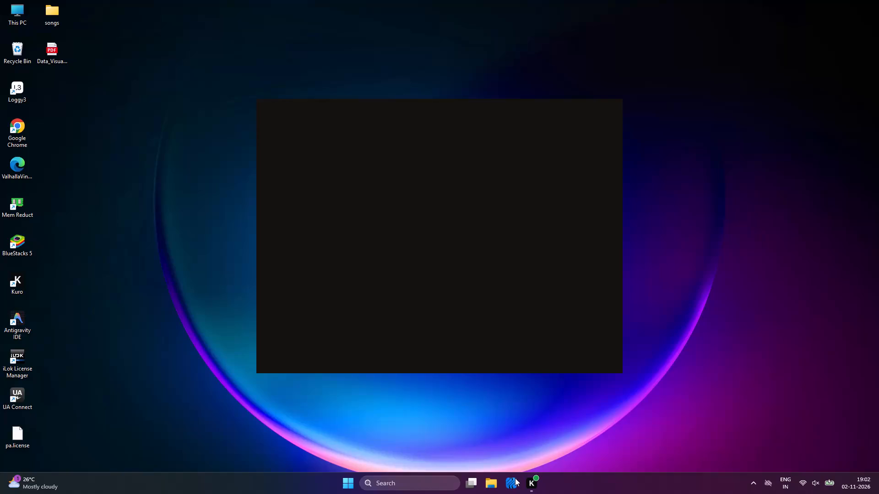
# Launch Studio One and open the recent song dated 2026-10-31.
pyautogui.moveTo(578, 472); pyautogui.dragTo(581, 461, button='right')
pyautogui.click(473, 384)
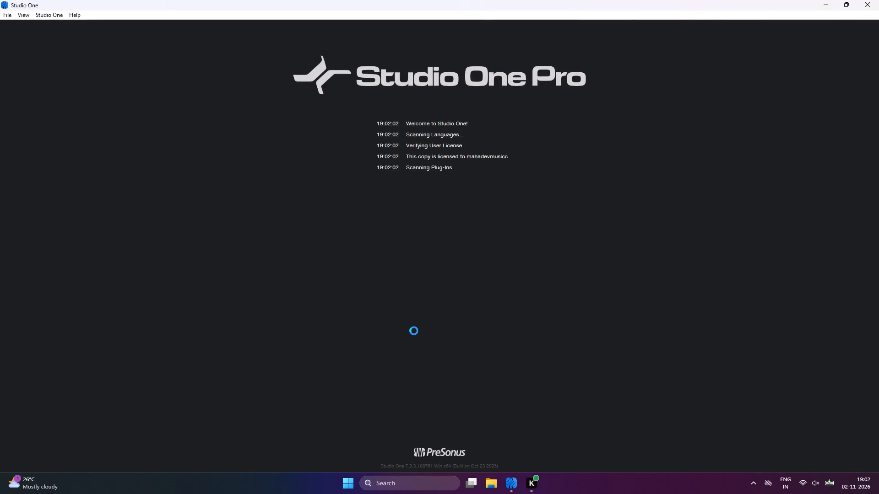
pyautogui.rightClick(414, 331)
pyautogui.rightClick(369, 294)
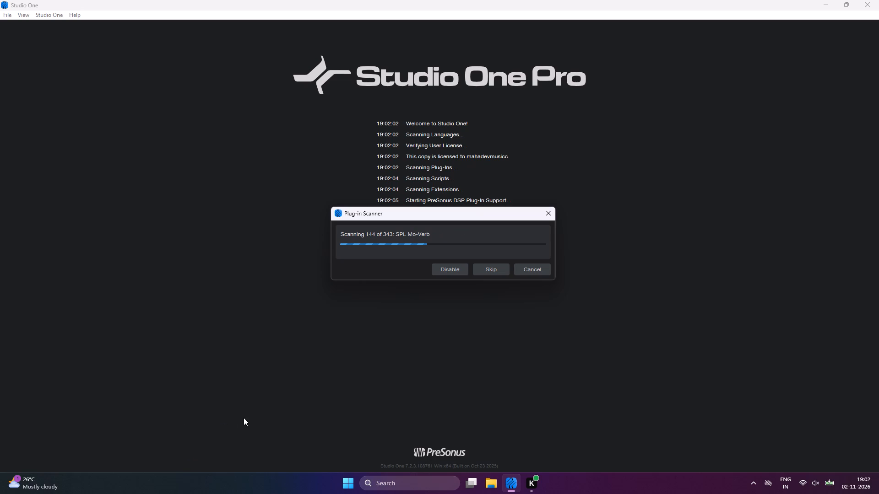
pyautogui.click(229, 385)
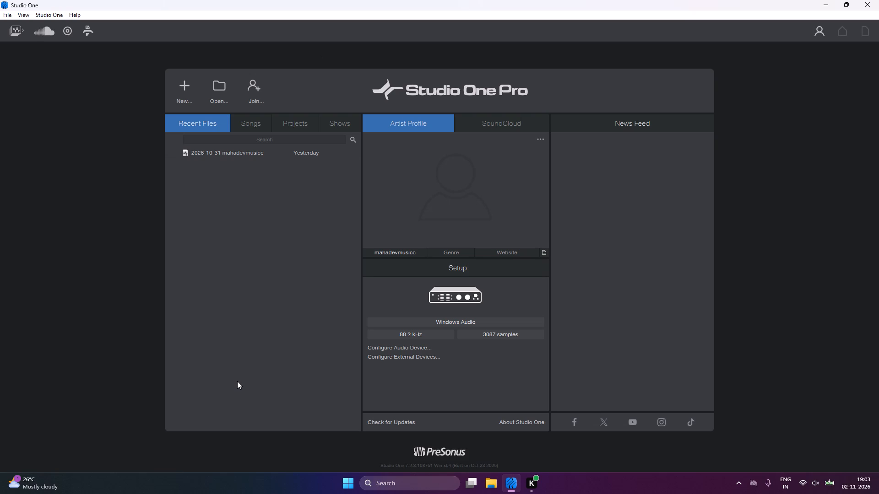
pyautogui.click(203, 155)
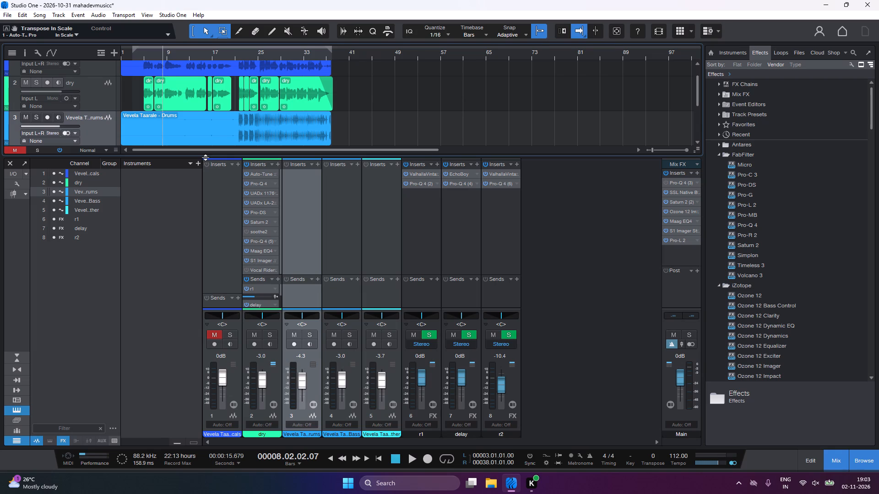
# Play the song from the loop start at bar 3.
pyautogui.press('4')
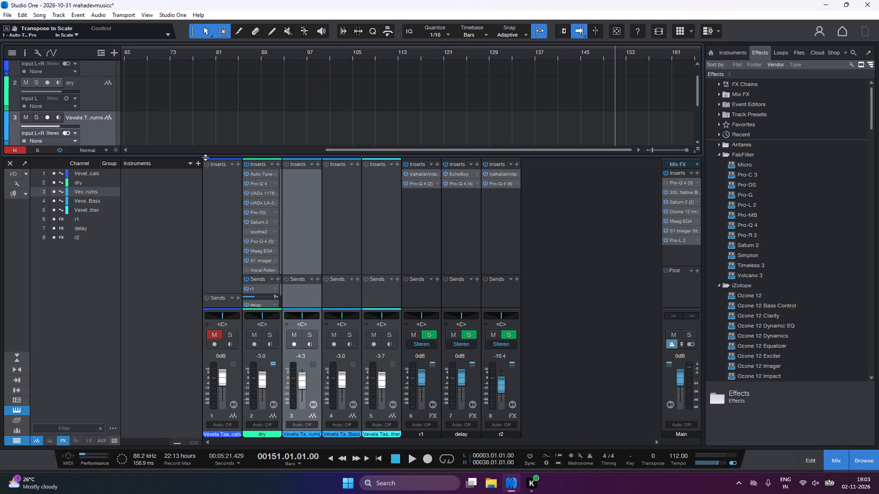
pyautogui.press('1')
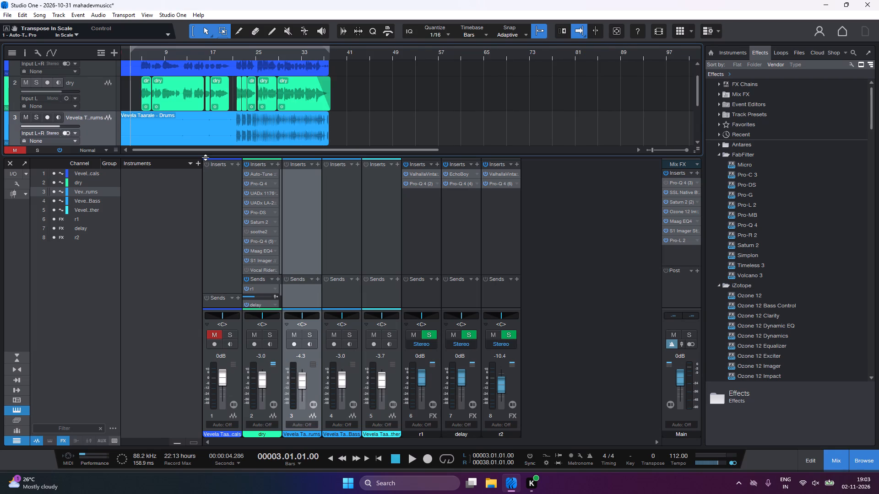
pyautogui.press('space')
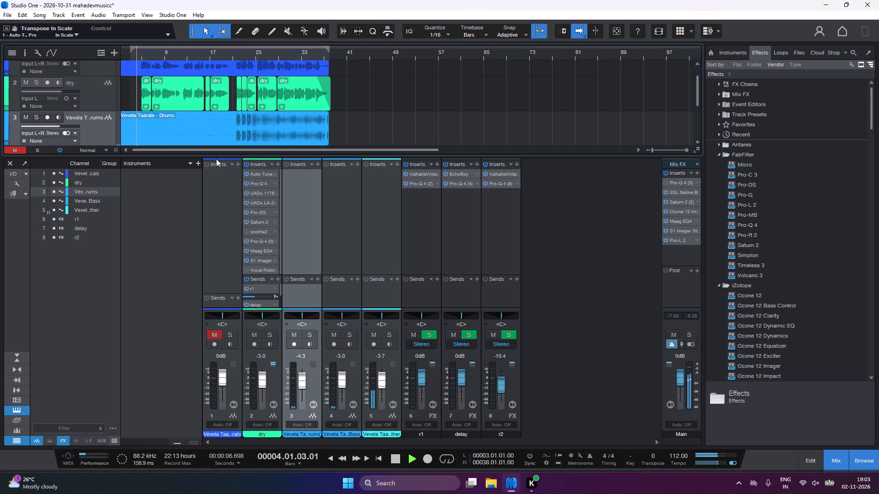
# Open Auto-Tune Pro on the dry vocal channel and set Flex Tune to 45.
pyautogui.click(277, 175)
pyautogui.click(293, 182)
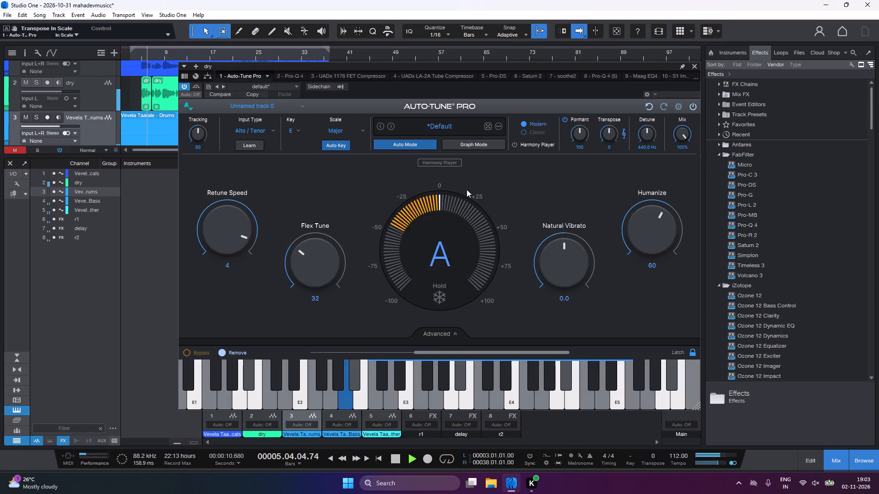
pyautogui.moveTo(318, 257); pyautogui.dragTo(319, 263)
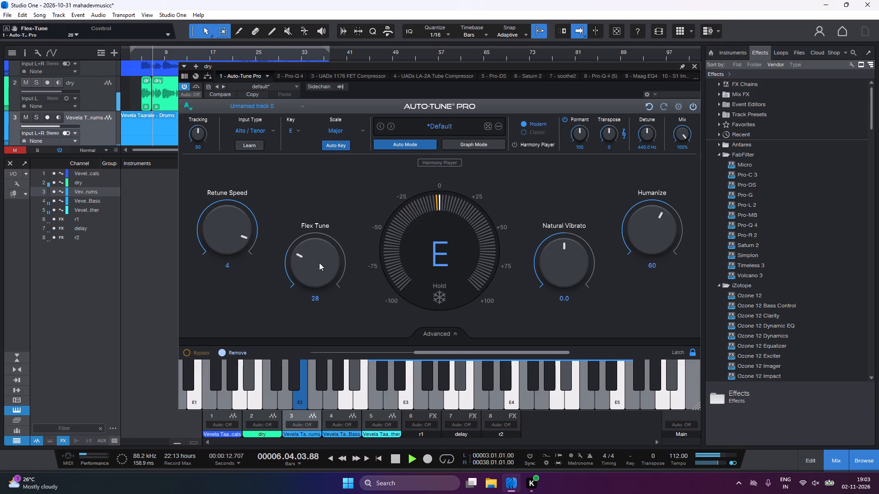
pyautogui.moveTo(319, 263); pyautogui.dragTo(324, 267)
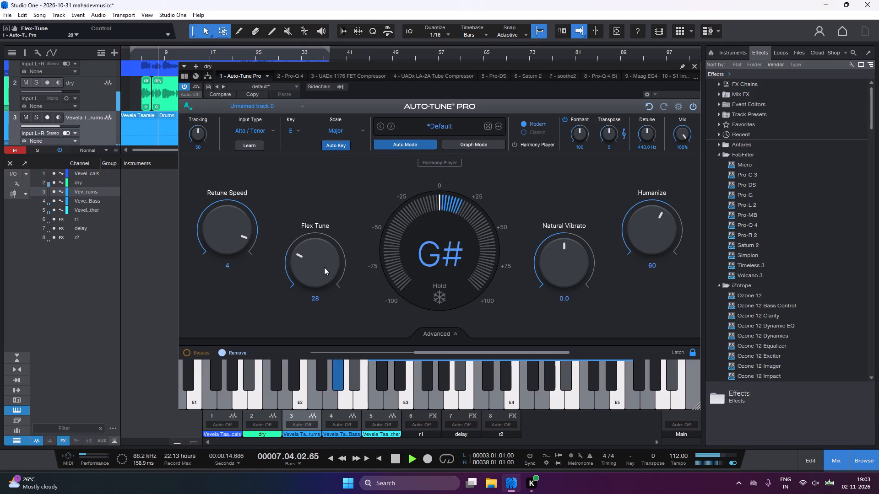
pyautogui.moveTo(324, 267); pyautogui.dragTo(325, 267)
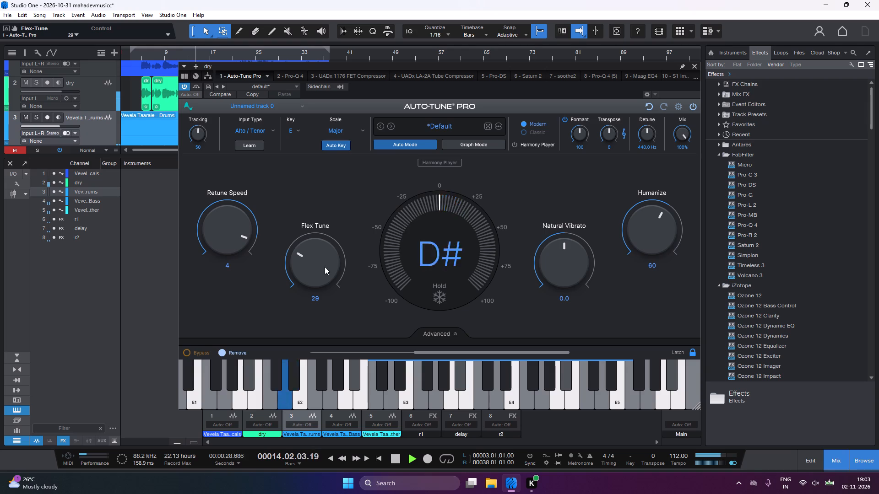
pyautogui.moveTo(325, 267); pyautogui.dragTo(329, 266)
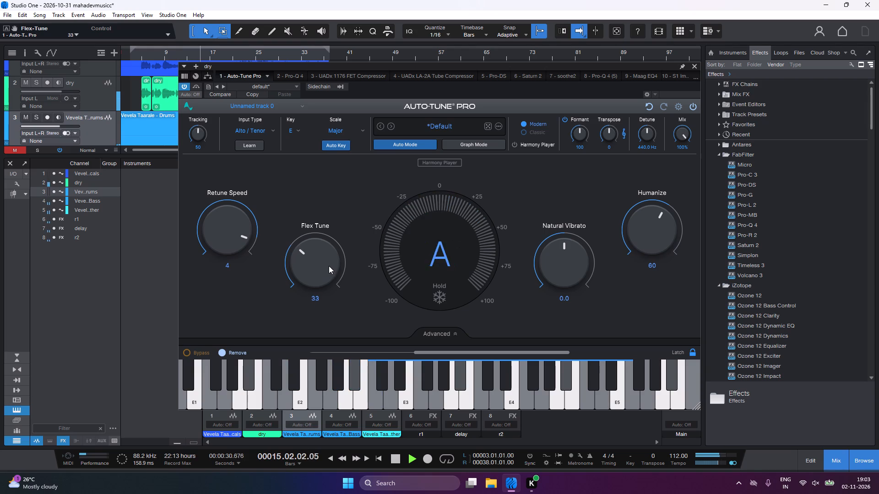
pyautogui.moveTo(329, 266); pyautogui.dragTo(321, 245)
# Set Auto-Tune Pro's Natural Vibrato to 0.4 and Humanize to 63, and close the plug-in window.
pyautogui.moveTo(566, 254); pyautogui.dragTo(567, 262)
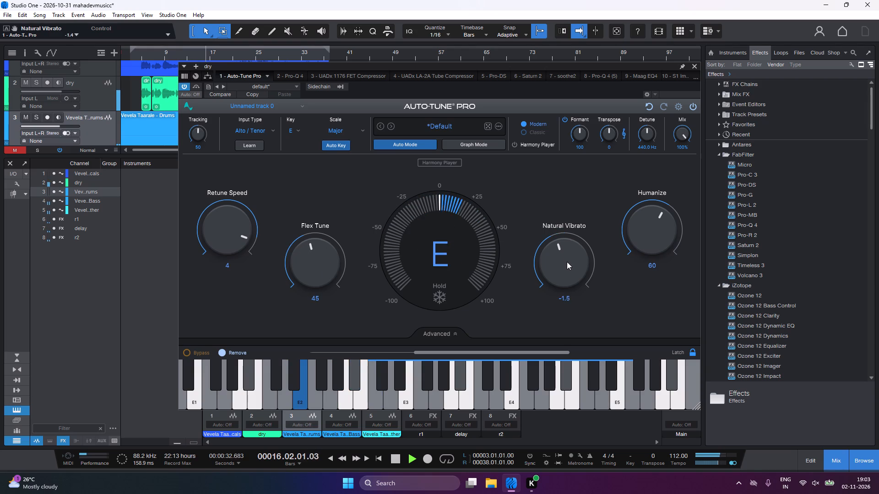
pyautogui.moveTo(567, 262); pyautogui.dragTo(570, 258)
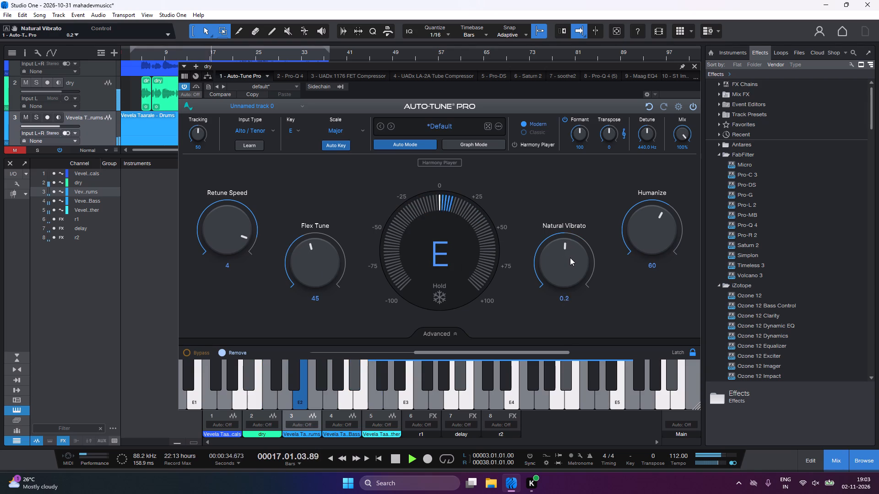
pyautogui.moveTo(570, 258); pyautogui.dragTo(570, 256)
pyautogui.click(631, 236)
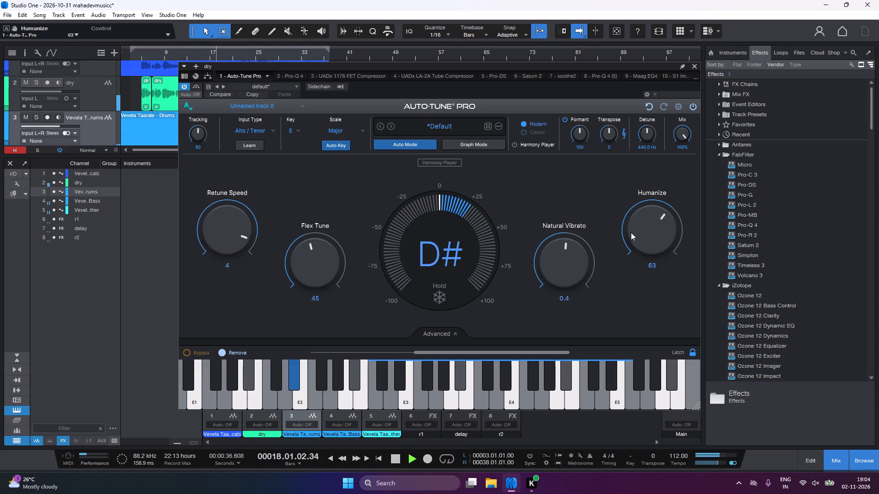
pyautogui.click(692, 68)
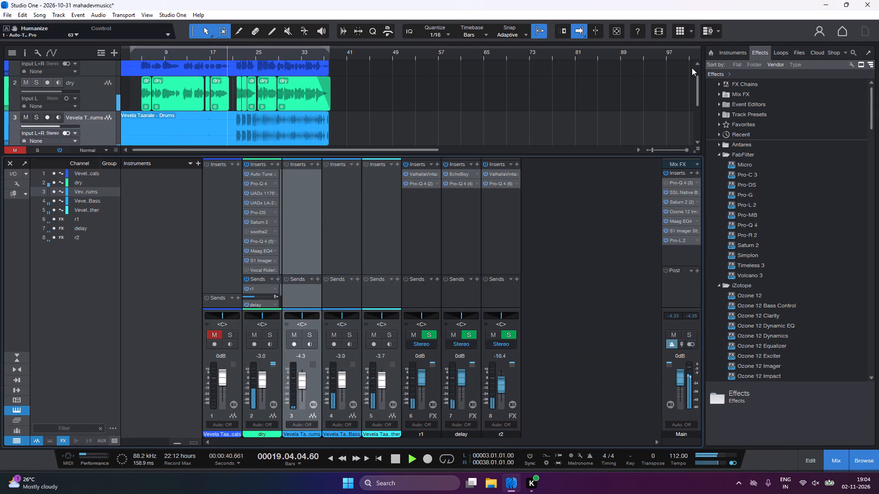
pyautogui.click(692, 68)
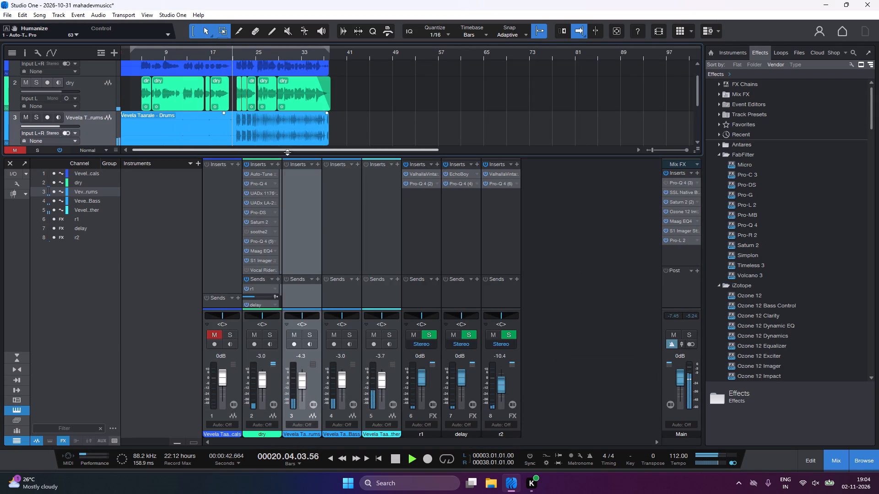
# Open the first Pro-Q 4 on the dry channel and set its low-cut band to about 69 Hz with Q 1.019 during playback.
pyautogui.click(278, 181)
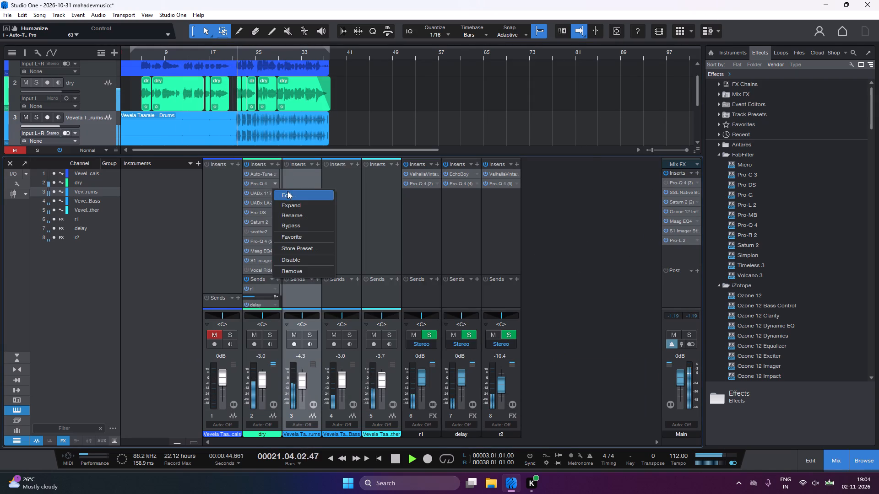
pyautogui.click(288, 191)
pyautogui.press('1')
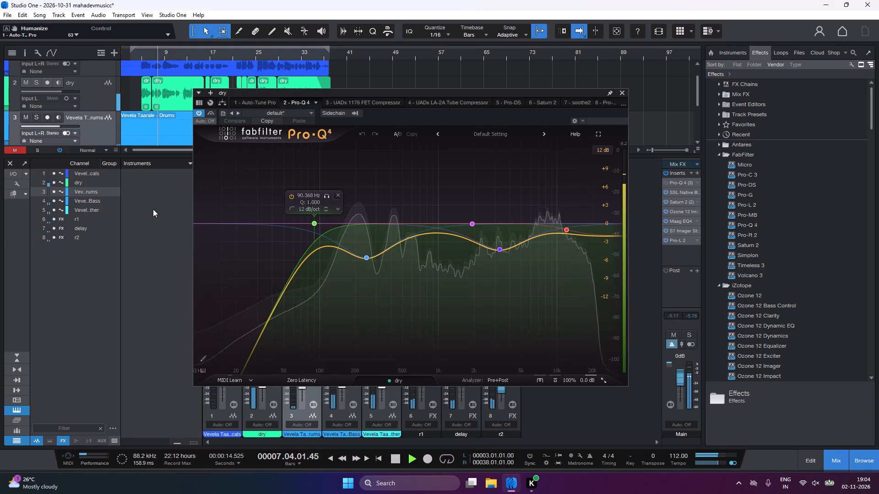
pyautogui.moveTo(312, 223); pyautogui.dragTo(313, 223)
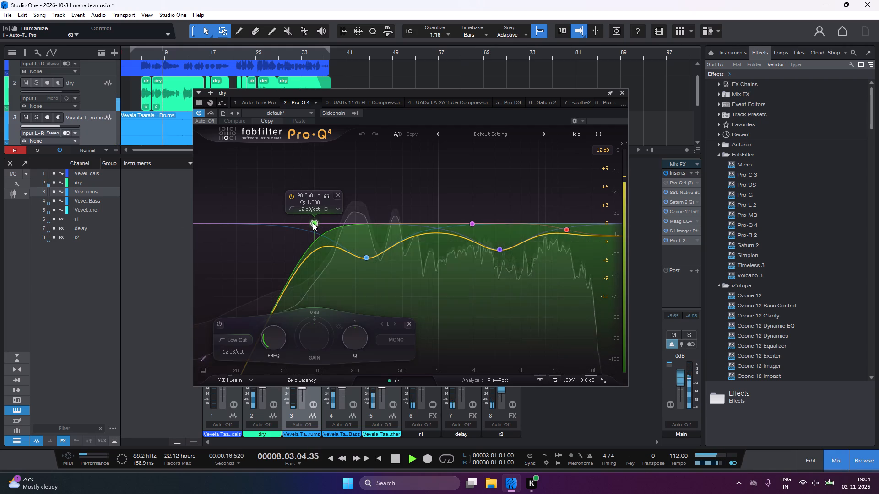
pyautogui.moveTo(313, 223); pyautogui.dragTo(315, 223)
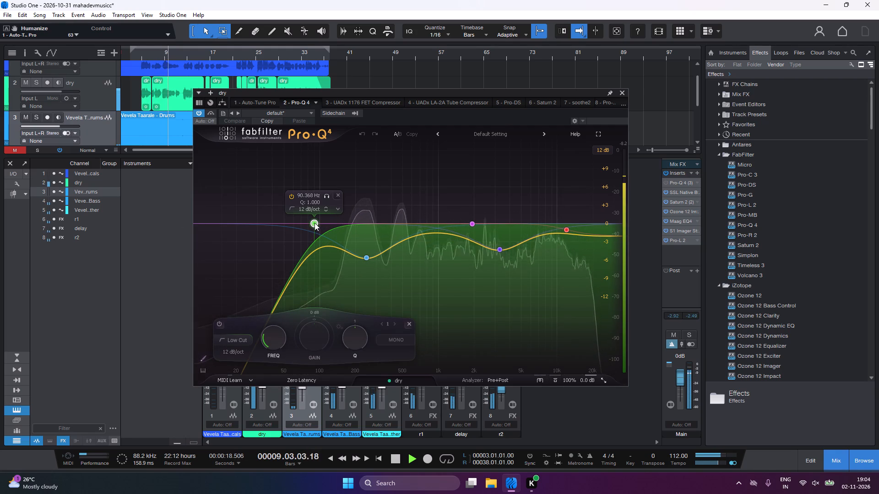
pyautogui.moveTo(315, 223); pyautogui.dragTo(315, 223)
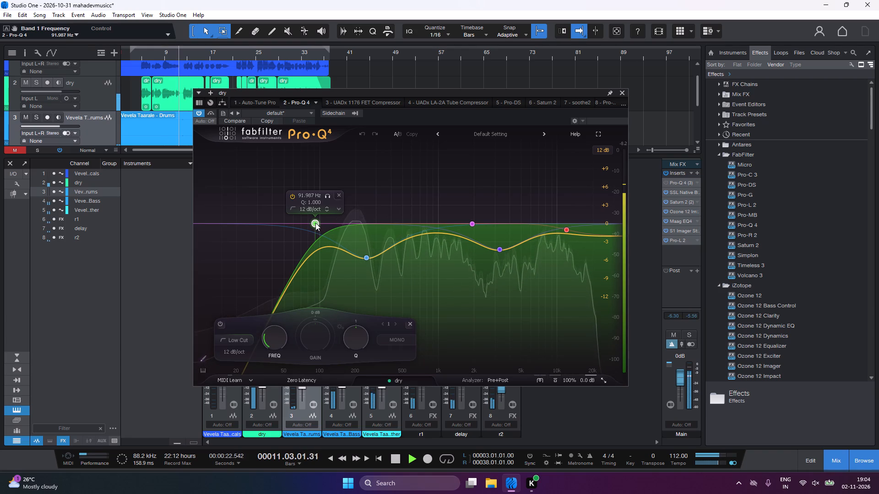
pyautogui.moveTo(315, 223); pyautogui.dragTo(317, 222)
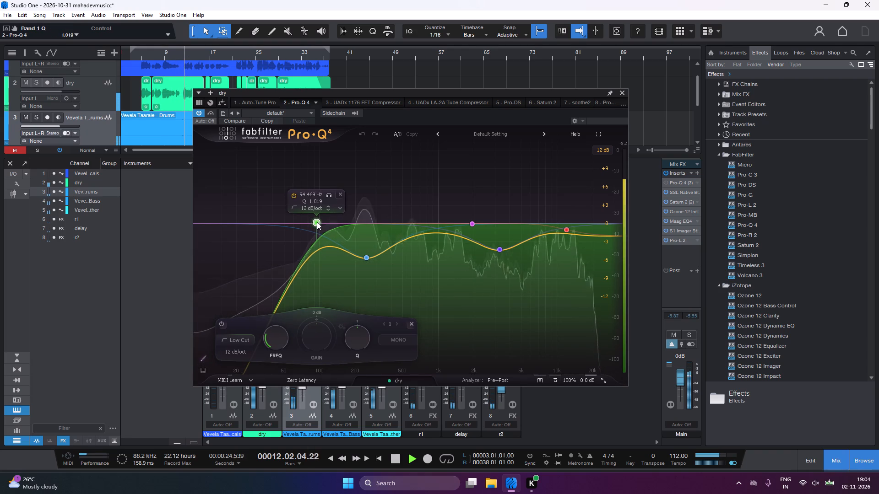
pyautogui.moveTo(317, 222); pyautogui.dragTo(291, 223)
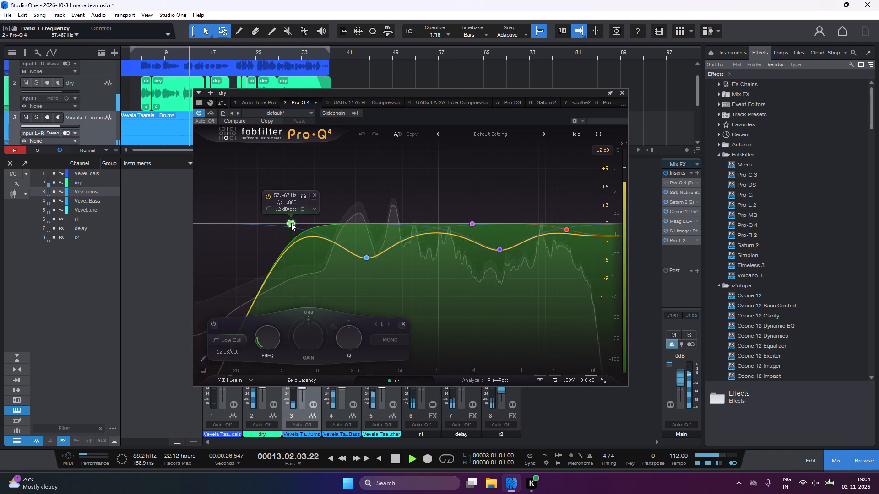
pyautogui.moveTo(291, 223); pyautogui.dragTo(299, 221)
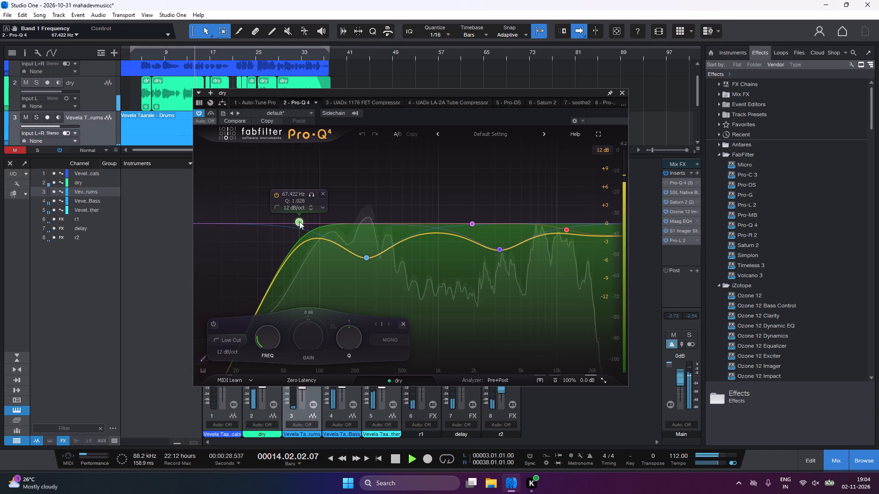
pyautogui.moveTo(299, 221); pyautogui.dragTo(301, 222)
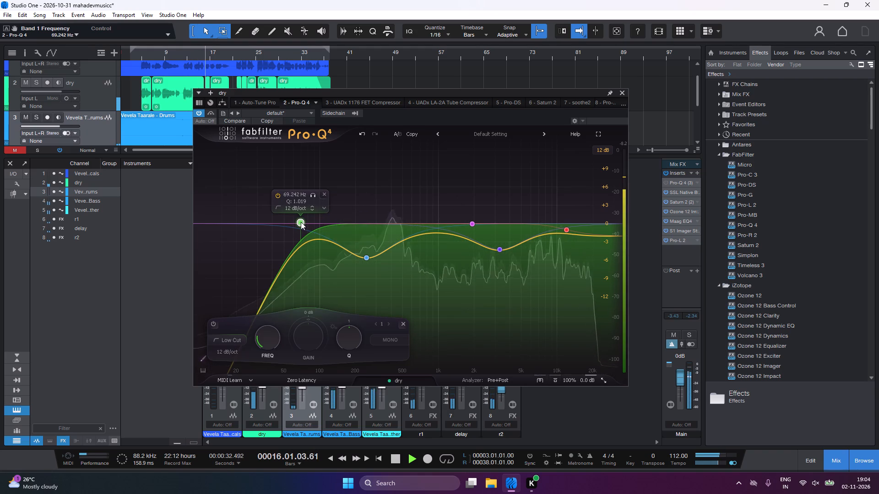
# Replay from the loop start, reduce the low-mid bell's cut, set band 5 to -3.22 dB at about 3320 Hz, and close Pro-Q 4.
pyautogui.press('1')
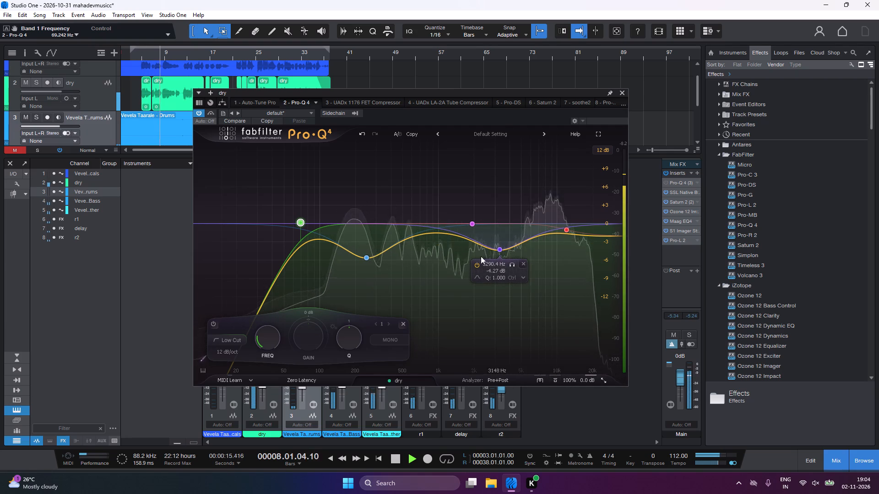
pyautogui.moveTo(369, 256); pyautogui.dragTo(368, 248)
pyautogui.moveTo(498, 252); pyautogui.dragTo(498, 246)
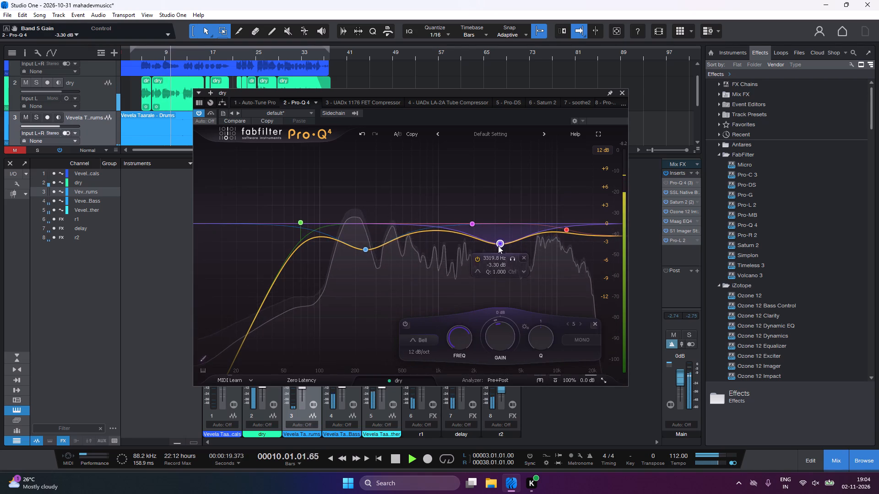
pyautogui.moveTo(498, 246); pyautogui.dragTo(498, 245)
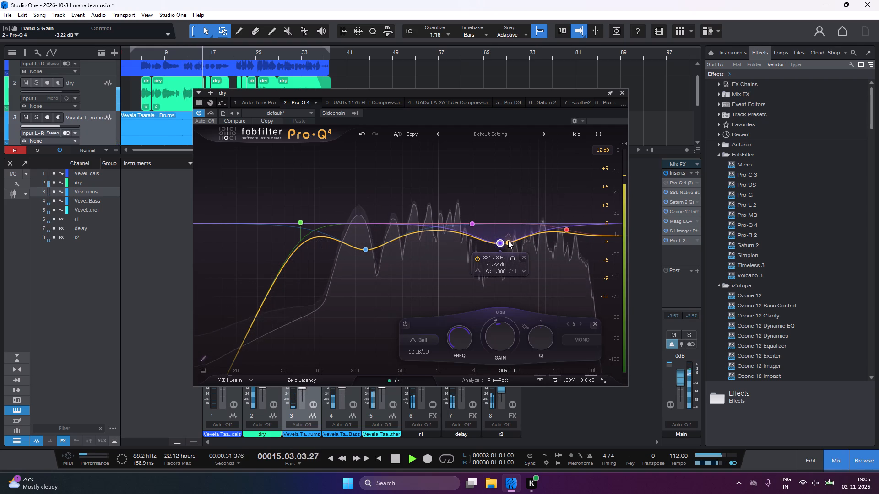
pyautogui.press('1')
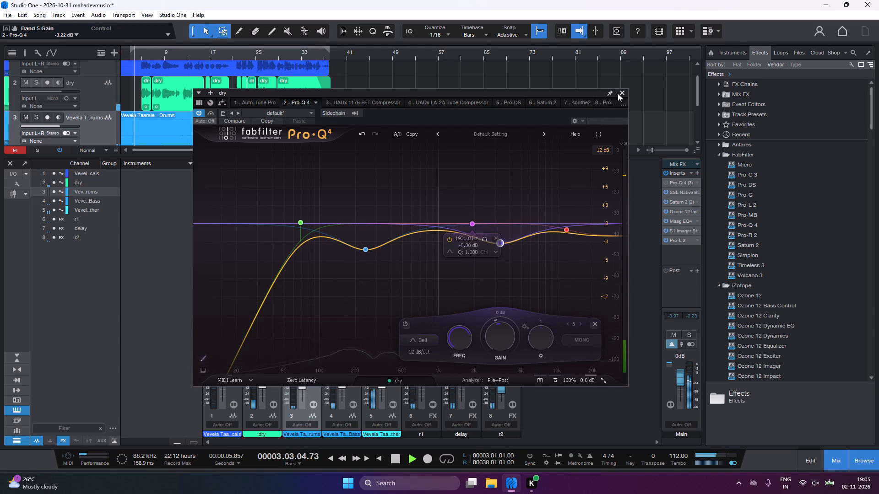
pyautogui.click(618, 93)
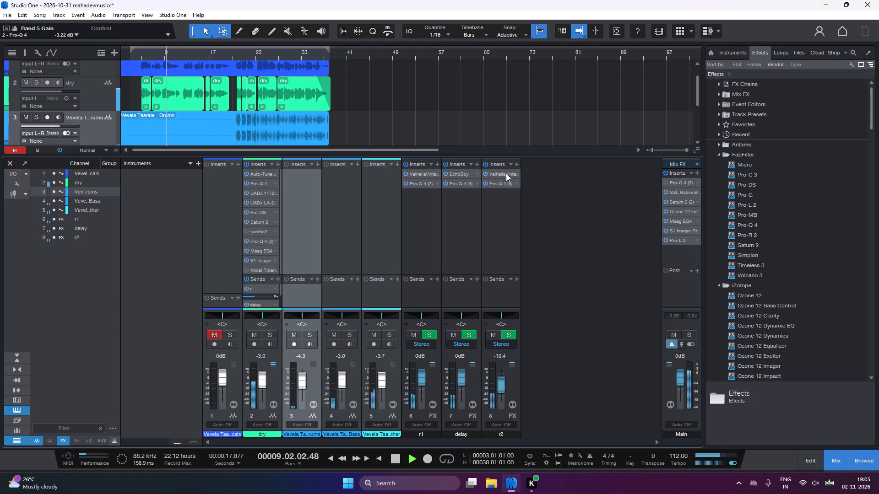
# Open the UADx LA-2A Tube Compressor on the dry channel and set Peak Reduction to 21.
pyautogui.click(274, 204)
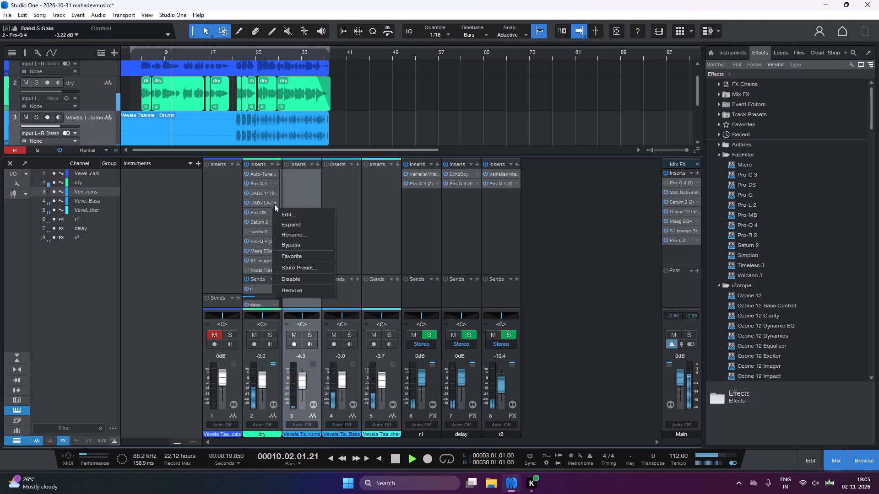
pyautogui.click(279, 210)
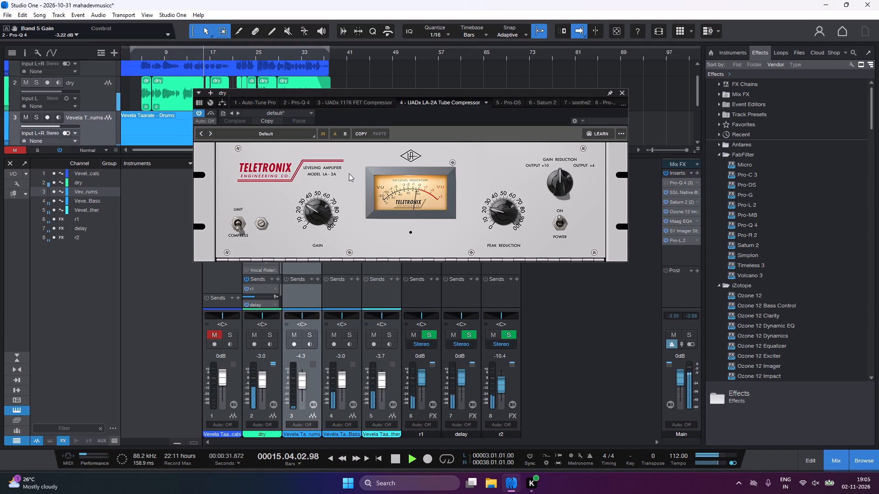
pyautogui.click(494, 204)
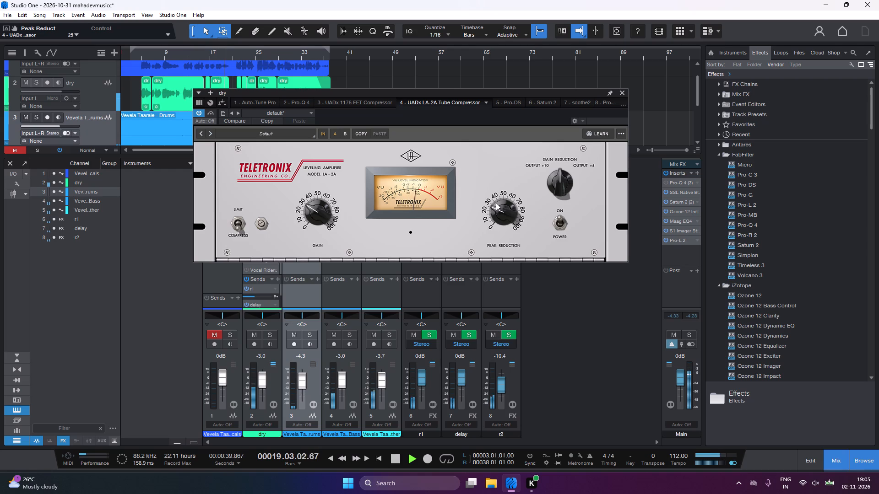
pyautogui.scroll(-3, 497, 202)
pyautogui.scroll(1, 497, 202)
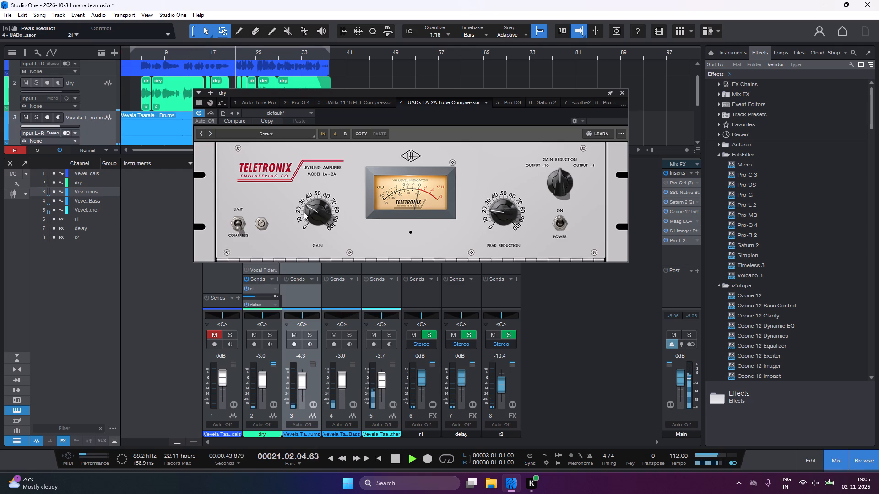
# Set the LA-2A's Gain to 29 on the dry channel during playback and close the plug-in window.
pyautogui.scroll(1, 320, 210)
pyautogui.scroll(-1, 320, 210)
pyautogui.scroll(1, 320, 210)
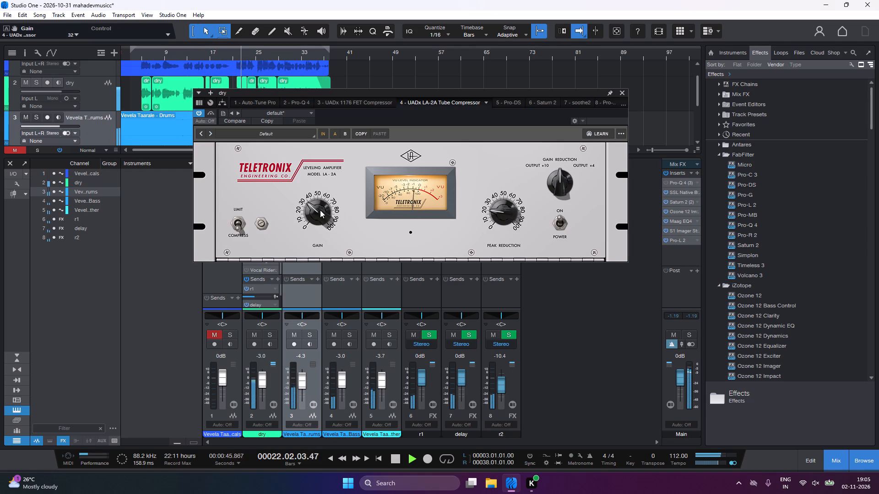
pyautogui.scroll(-1, 320, 210)
pyautogui.scroll(1, 320, 210)
pyautogui.scroll(-1, 320, 210)
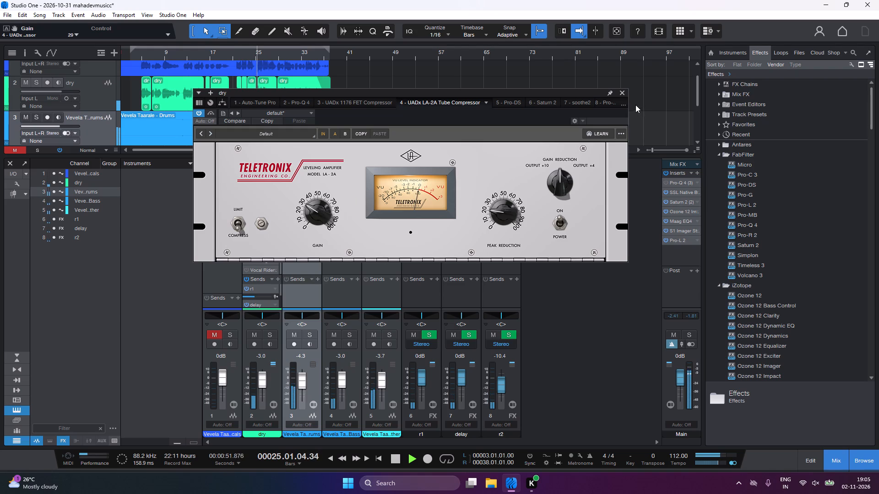
pyautogui.click(624, 95)
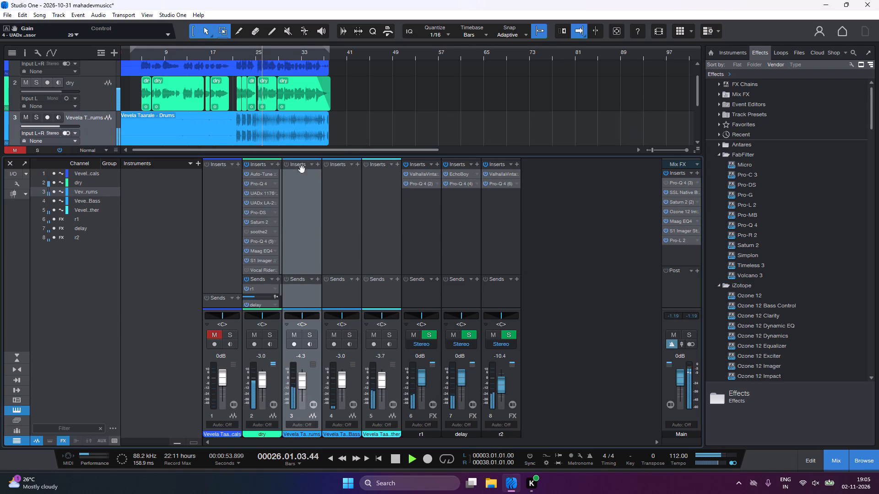
# Open the UADx 1176 FET Compressor on the dry channel, set Output to -6.48 dB and Input to -42.51 dB, and replay from the loop start.
pyautogui.click(276, 193)
pyautogui.click(284, 203)
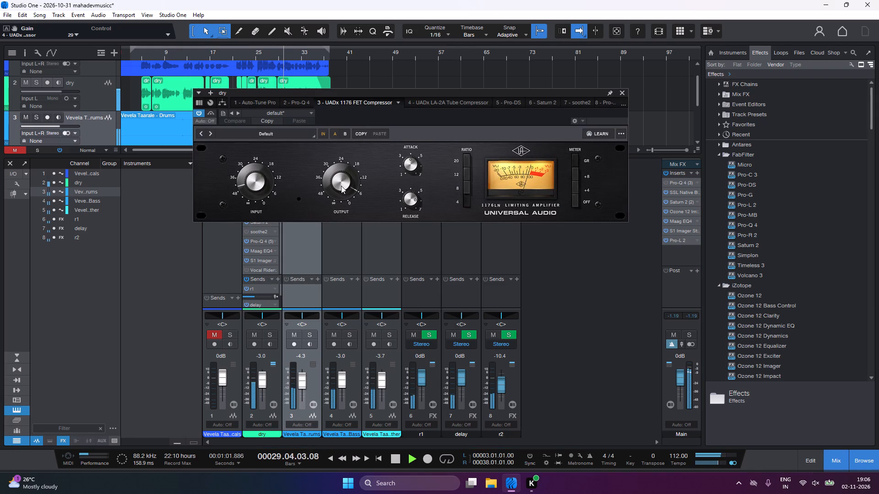
pyautogui.scroll(1, 341, 186)
pyautogui.scroll(-1, 341, 186)
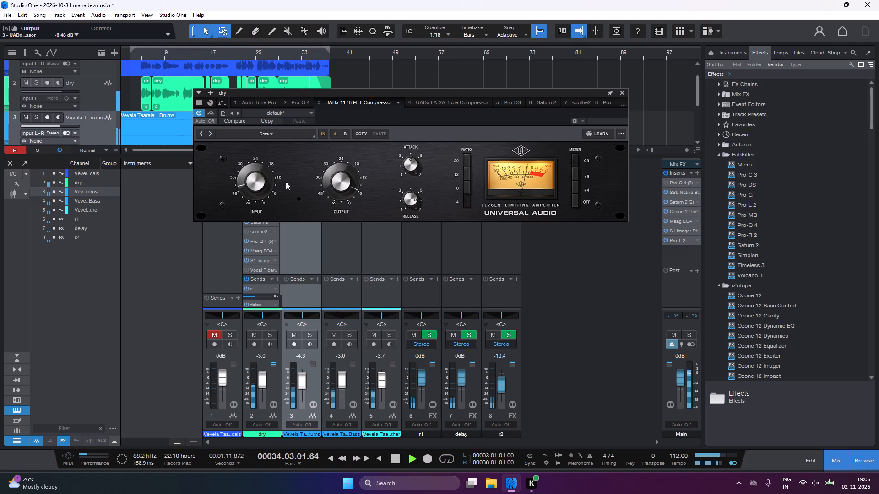
pyautogui.scroll(1, 261, 176)
pyautogui.scroll(-1, 261, 176)
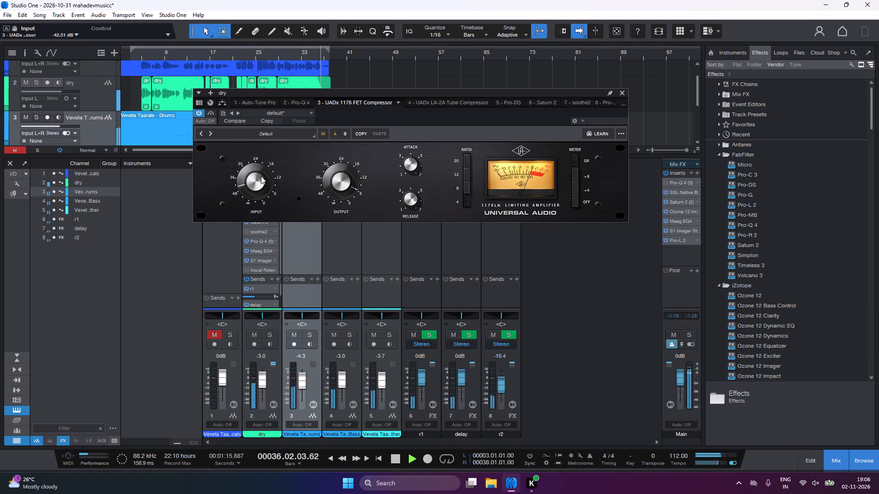
pyautogui.press('1')
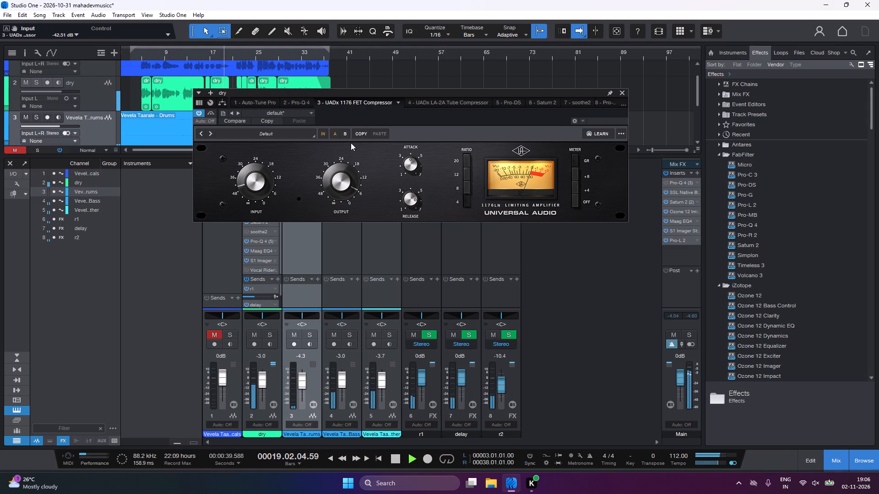
pyautogui.press('1')
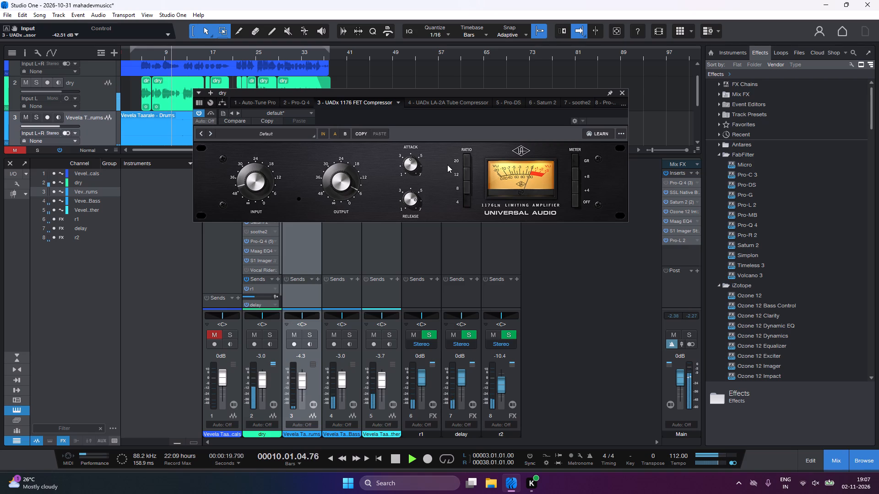
# Set the 1176's Attack to 4.03 and Release to 7.00, and close the plug-in window.
pyautogui.scroll(-3, 412, 165)
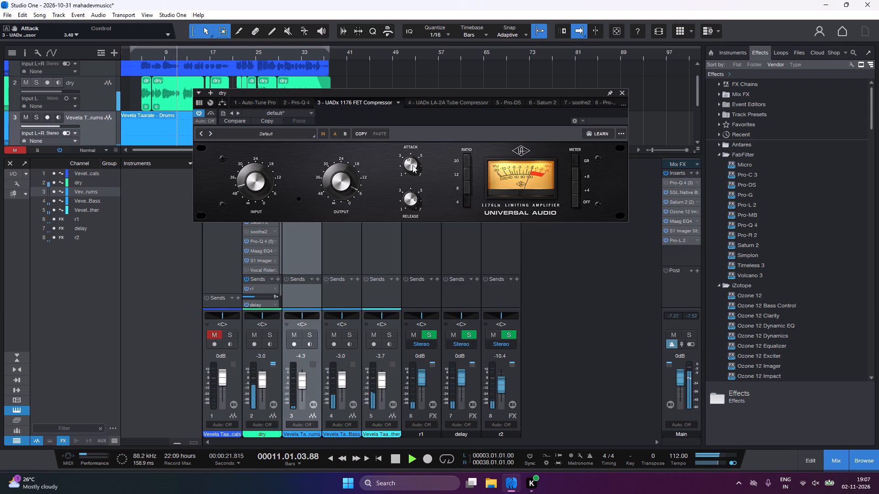
pyautogui.scroll(-3, 412, 165)
pyautogui.scroll(1, 412, 165)
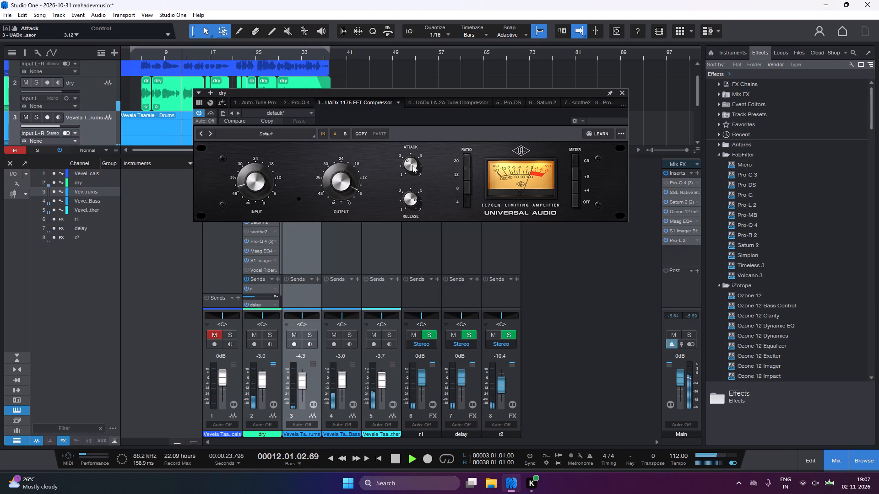
pyautogui.scroll(6, 412, 165)
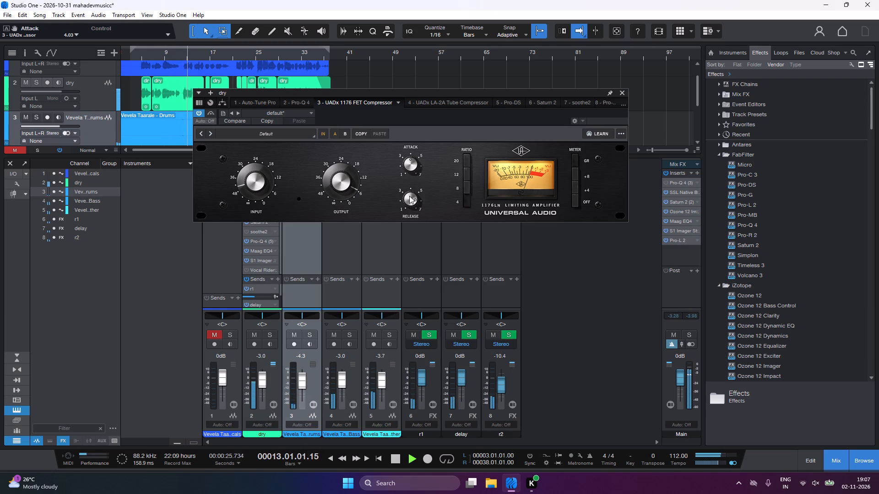
pyautogui.scroll(10, 409, 196)
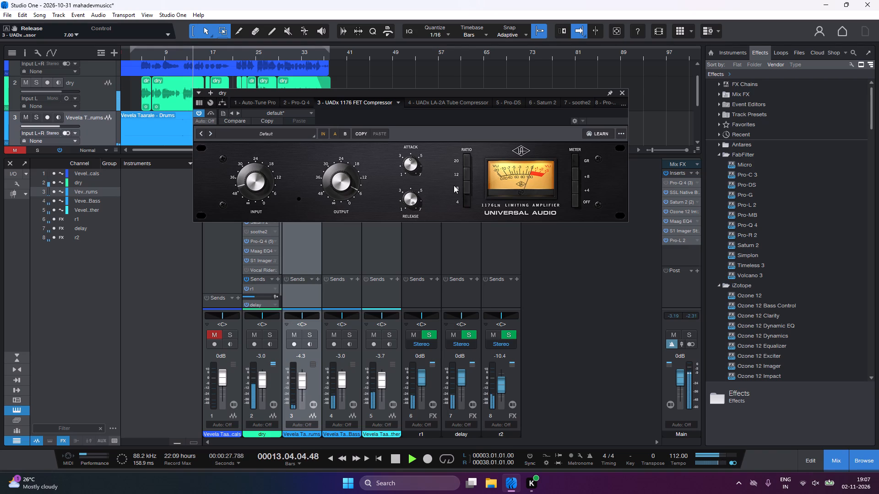
pyautogui.click(619, 94)
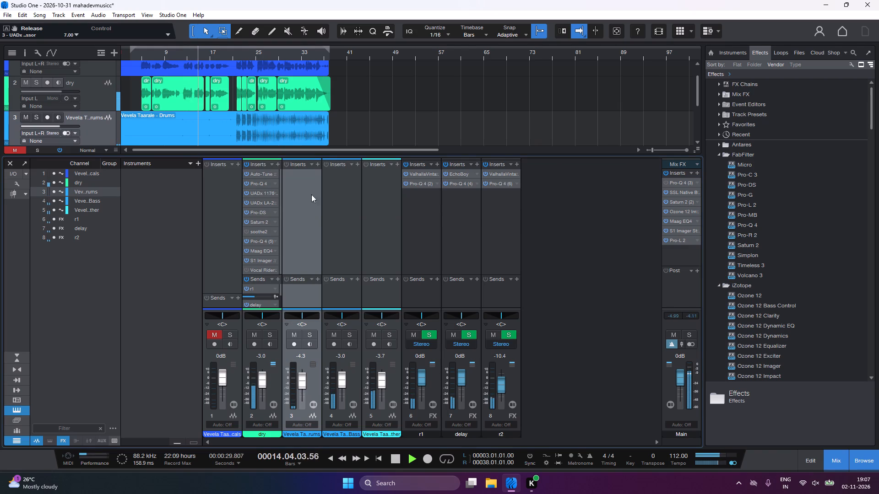
# Open Pro-DS on the dry channel and set its Threshold to -18.63 dB during playback.
pyautogui.scroll(-2, 253, 224)
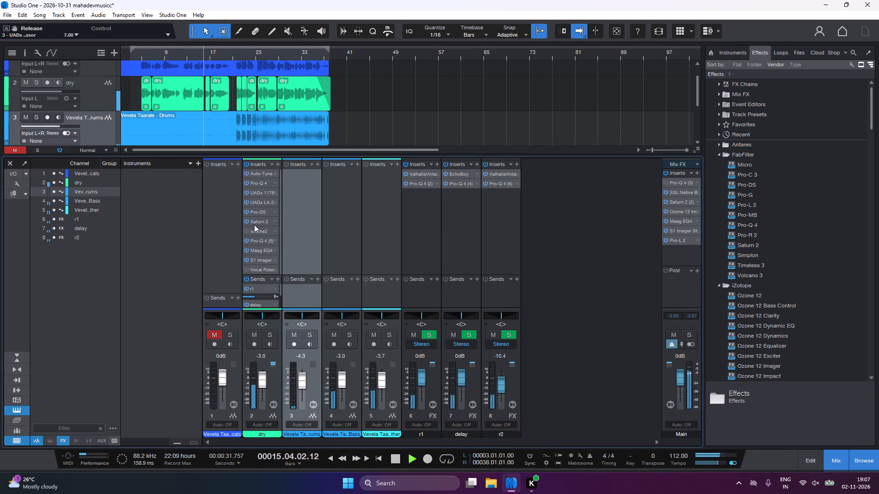
pyautogui.click(276, 211)
pyautogui.click(289, 221)
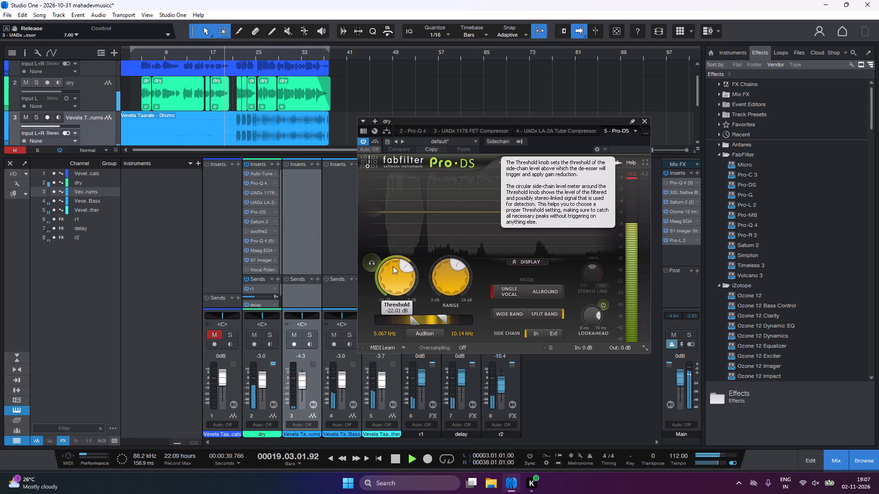
pyautogui.click(393, 266)
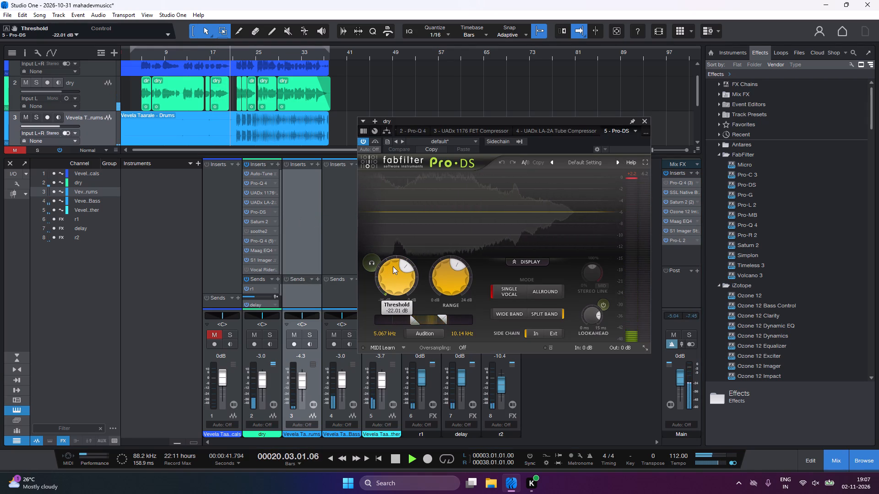
pyautogui.scroll(2, 393, 266)
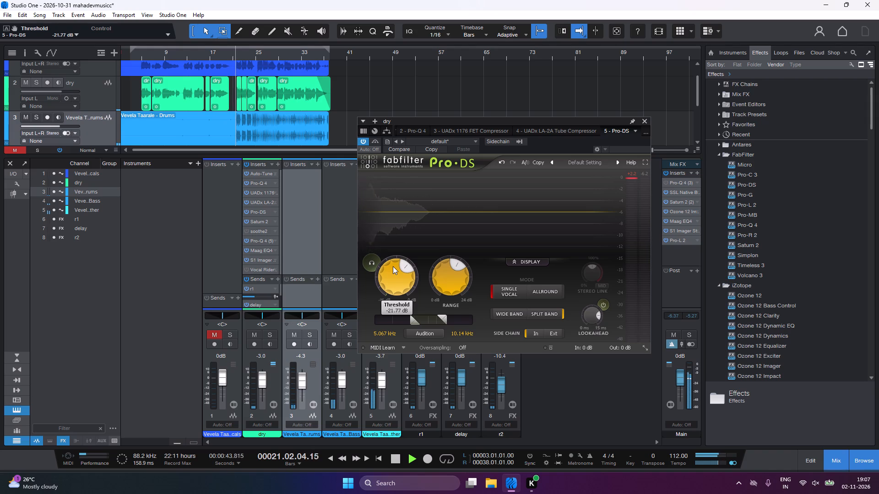
pyautogui.scroll(6, 393, 266)
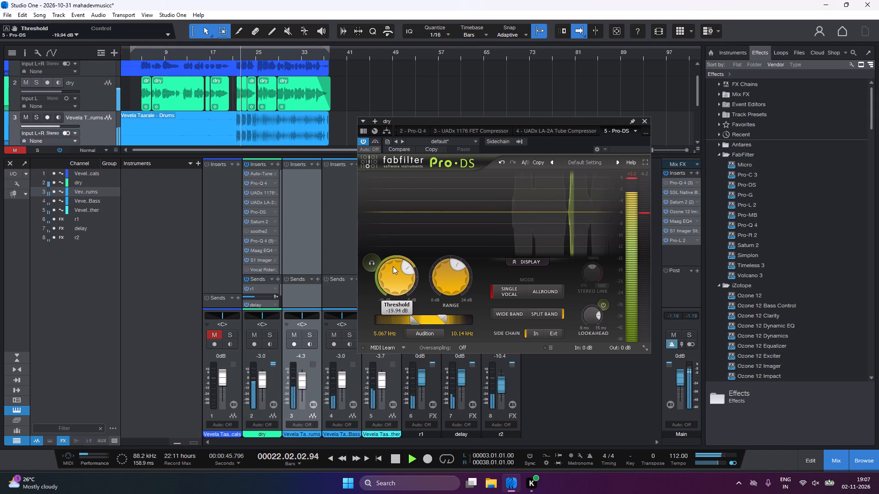
pyautogui.scroll(3, 393, 266)
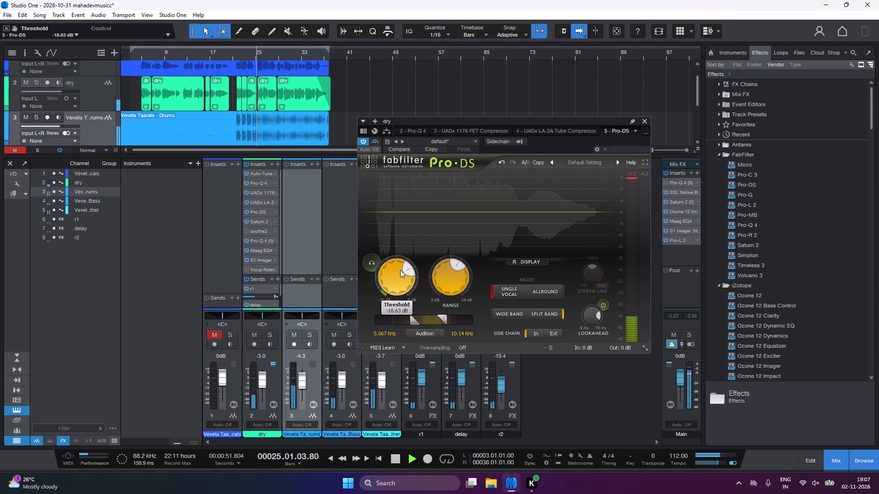
# Replay from the loop start and set the Pro-DS Range to 5.98 dB.
pyautogui.press('1')
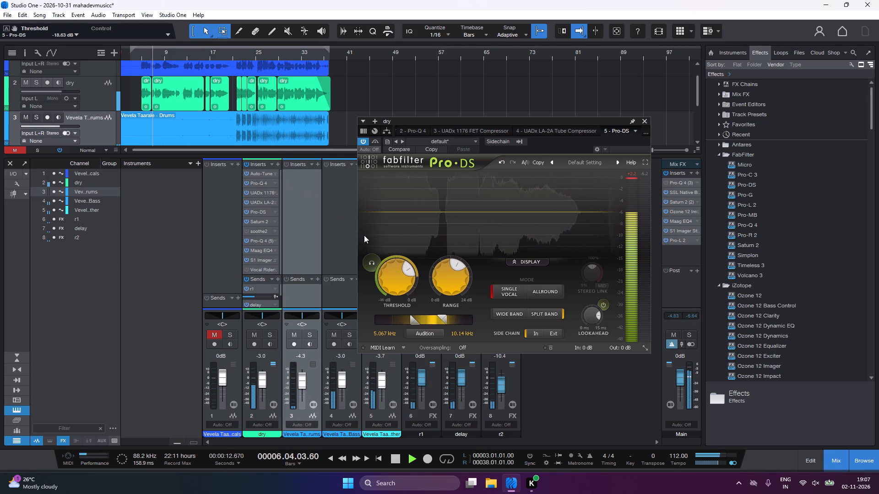
pyautogui.scroll(1, 449, 274)
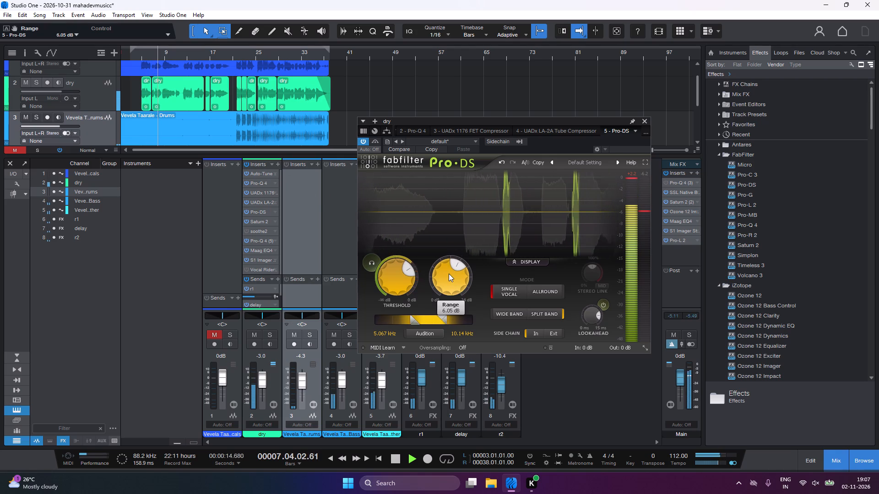
pyautogui.scroll(1, 449, 274)
pyautogui.scroll(-2, 449, 274)
pyautogui.scroll(1, 449, 274)
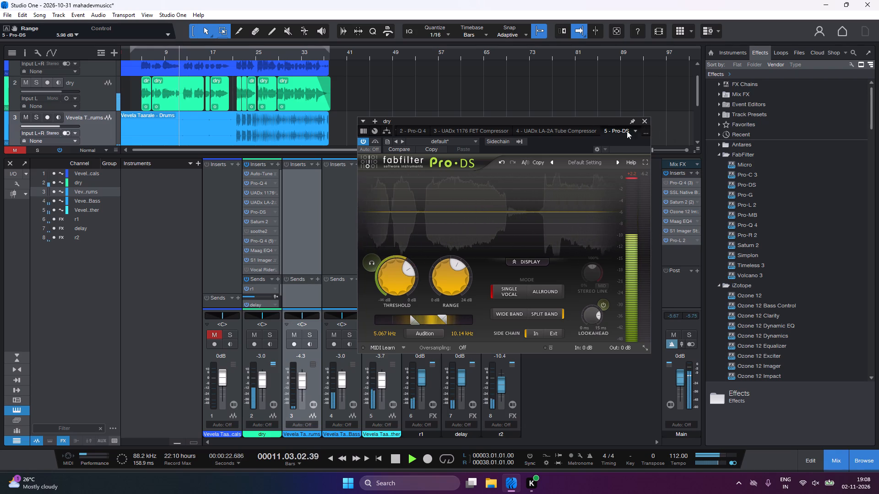
# Switch Pro-DS to Allround mode, audition Wide Band processing, return to Split Band, and close the plug-in window.
pyautogui.click(540, 289)
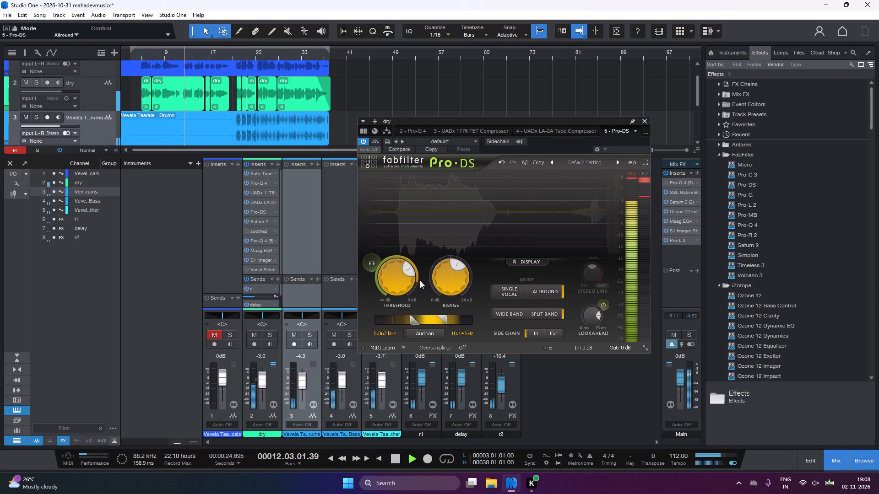
pyautogui.click(516, 311)
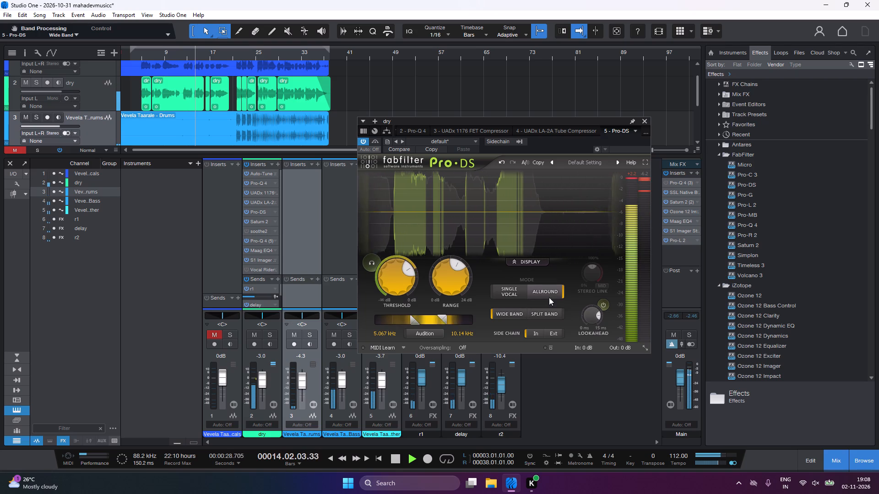
pyautogui.click(545, 311)
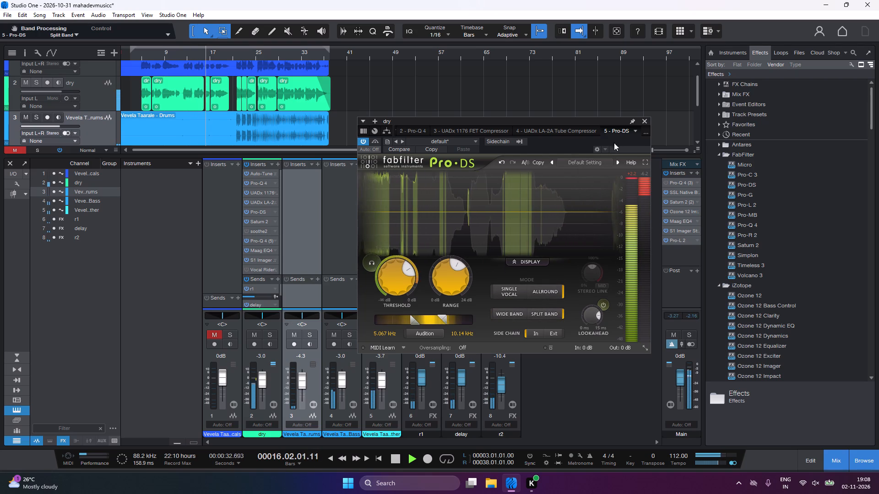
pyautogui.click(643, 122)
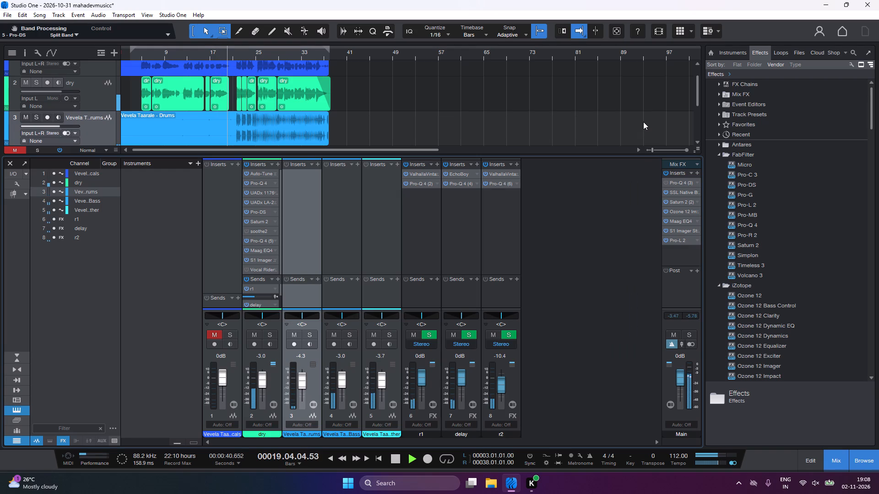
# Replay from the loop start, open Saturn 2 on the dry channel, set Band 1 Drive to 22.6%, and replay to check it.
pyautogui.press('1')
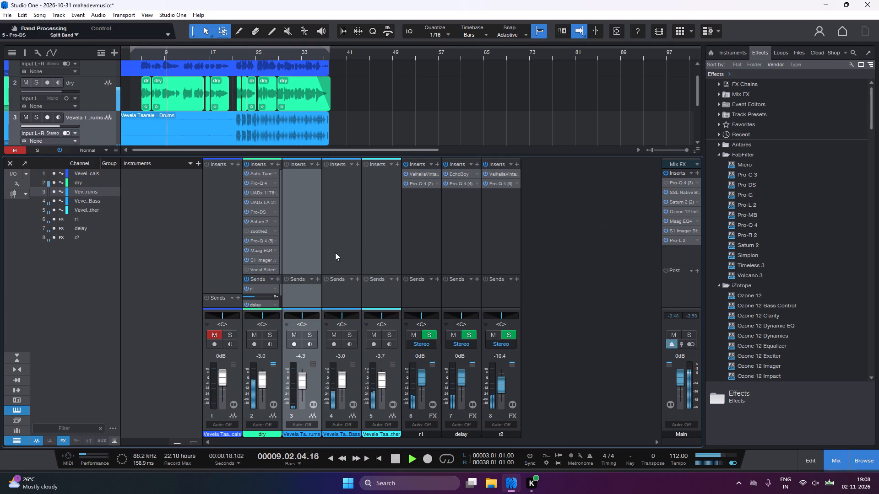
pyautogui.click(276, 221)
pyautogui.click(282, 233)
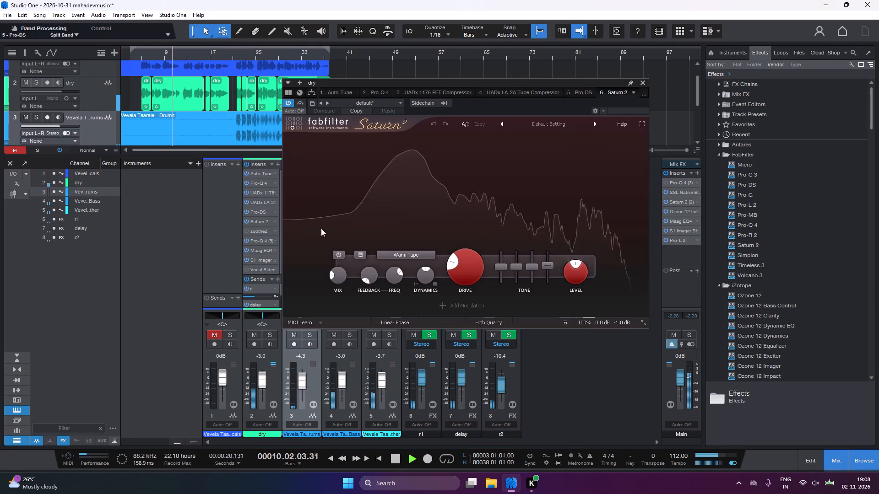
pyautogui.click(462, 244)
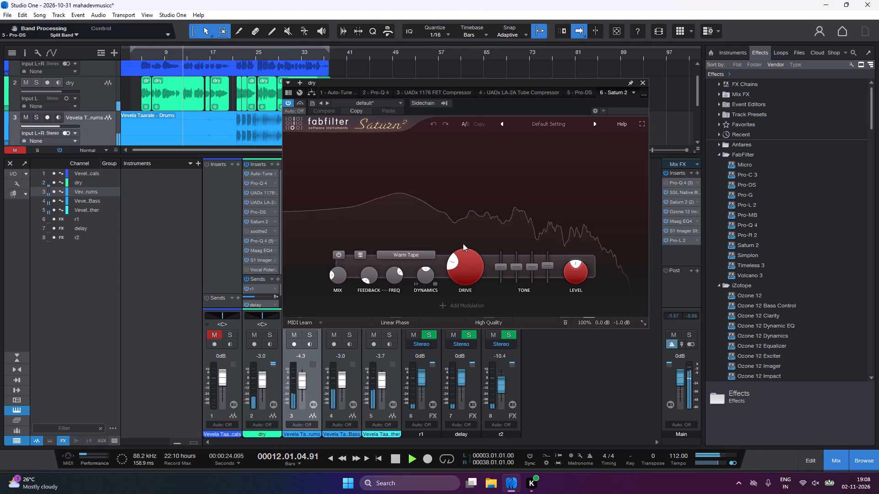
pyautogui.click(467, 259)
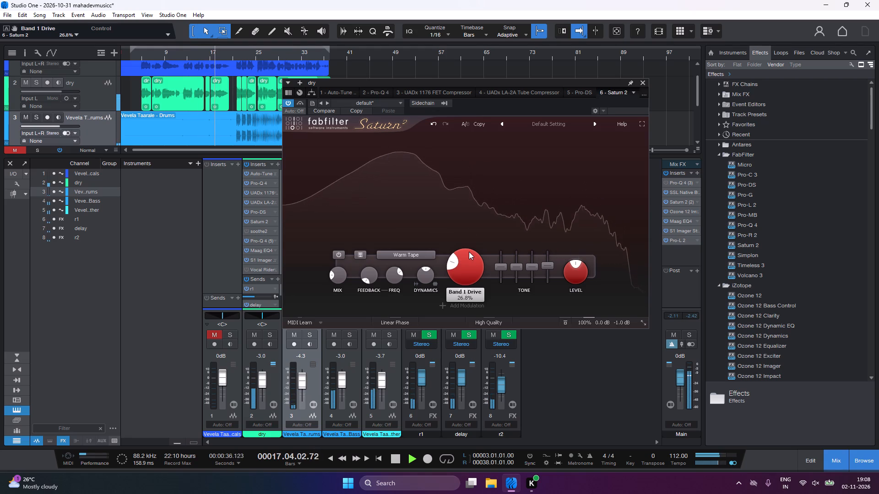
pyautogui.moveTo(469, 252); pyautogui.dragTo(469, 252)
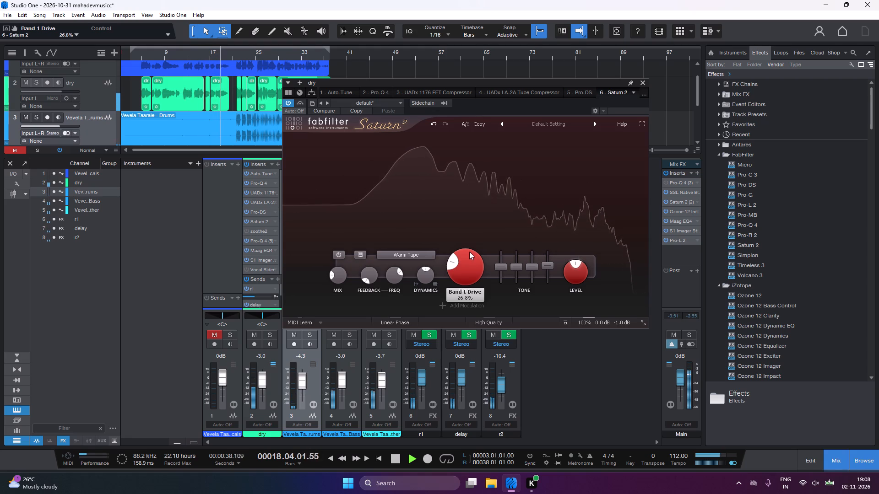
pyautogui.moveTo(469, 252); pyautogui.dragTo(474, 256)
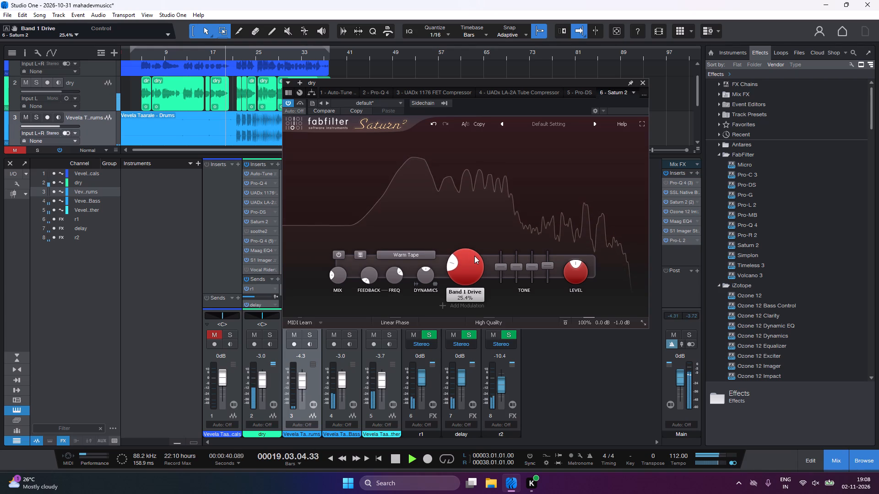
pyautogui.moveTo(474, 256); pyautogui.dragTo(478, 263)
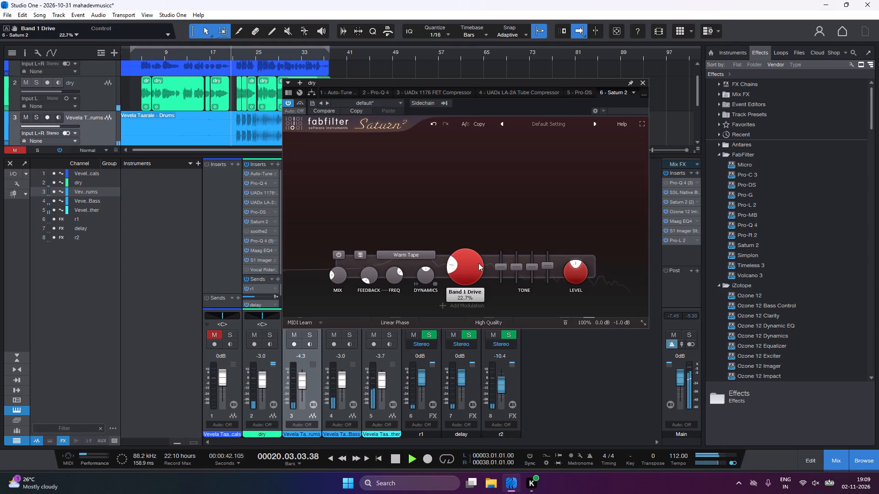
pyautogui.moveTo(478, 263); pyautogui.dragTo(478, 263)
pyautogui.press('1')
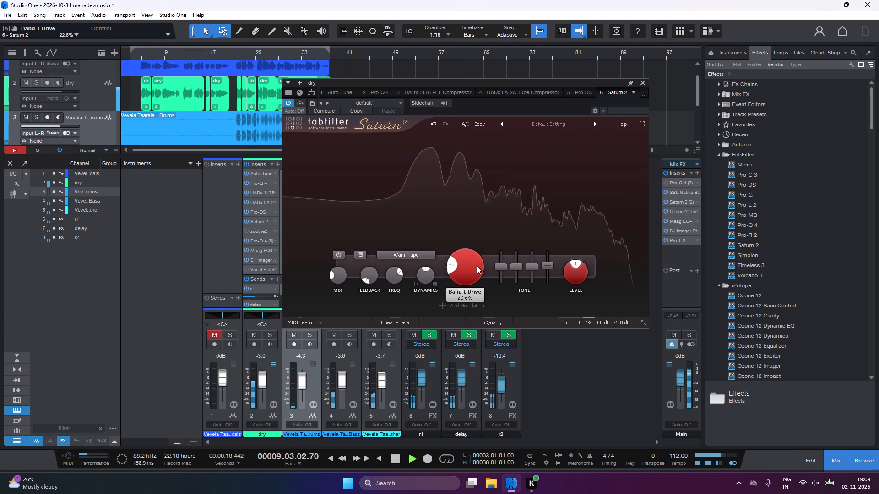
pyautogui.press('1')
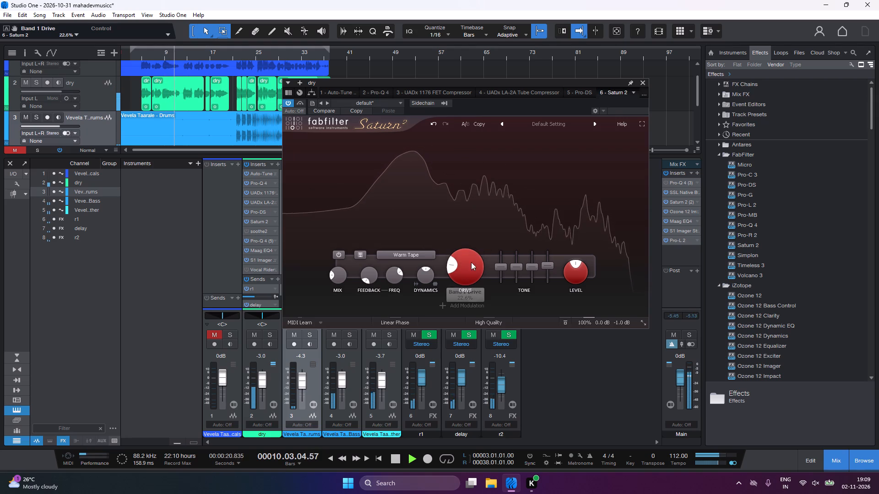
# Switch Saturn 2's Band 1 style to Warm Tube, replay from the loop start, and set Band 1 Presence to -0.09 dB.
pyautogui.click(426, 257)
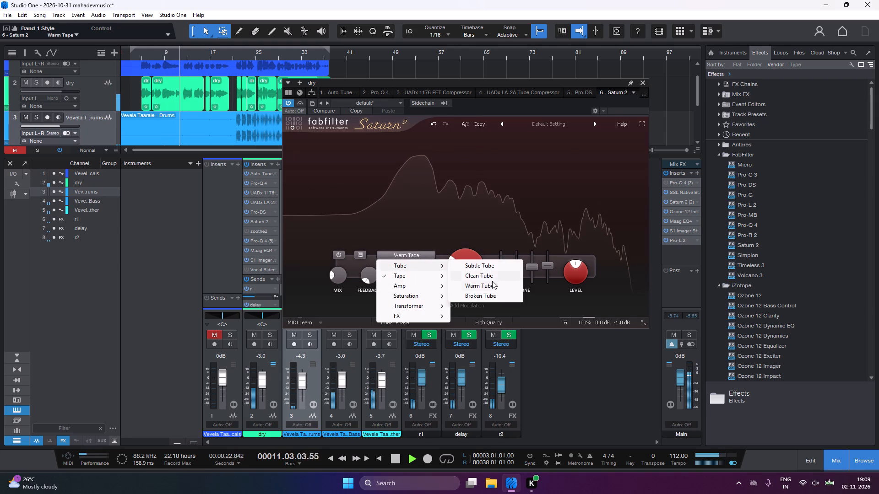
pyautogui.click(493, 283)
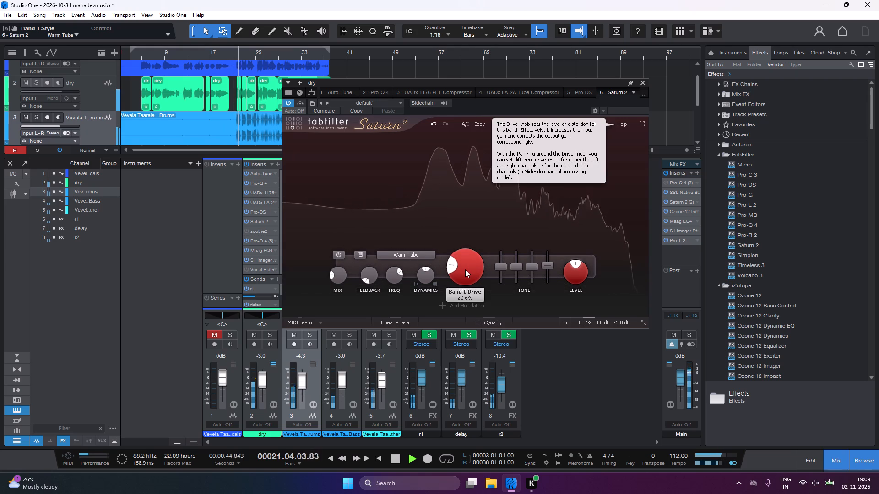
pyautogui.press('1')
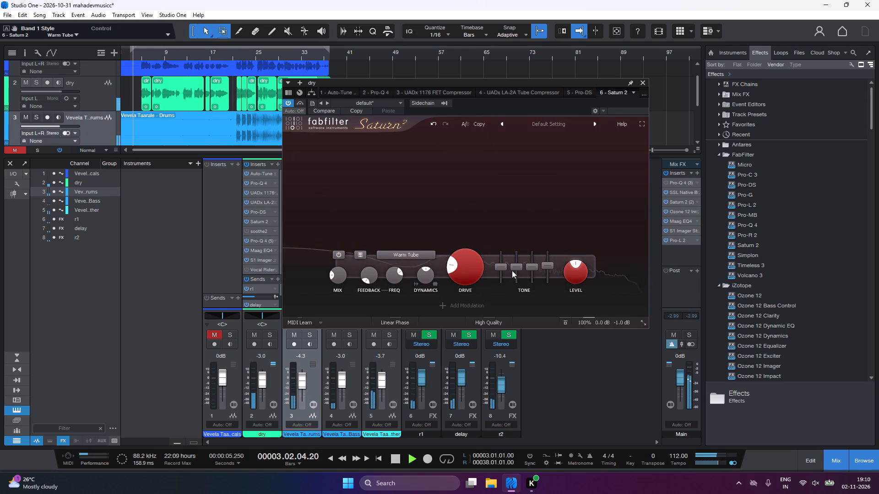
pyautogui.moveTo(549, 266); pyautogui.dragTo(552, 269)
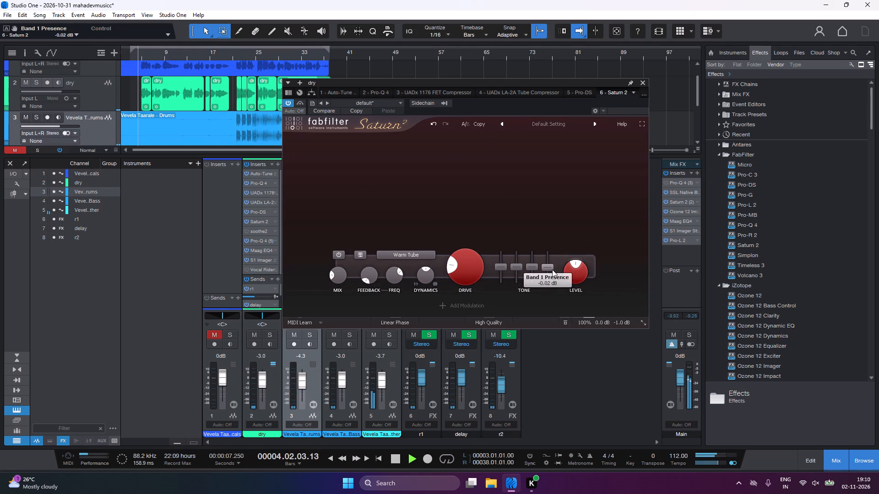
pyautogui.moveTo(552, 269); pyautogui.dragTo(553, 270)
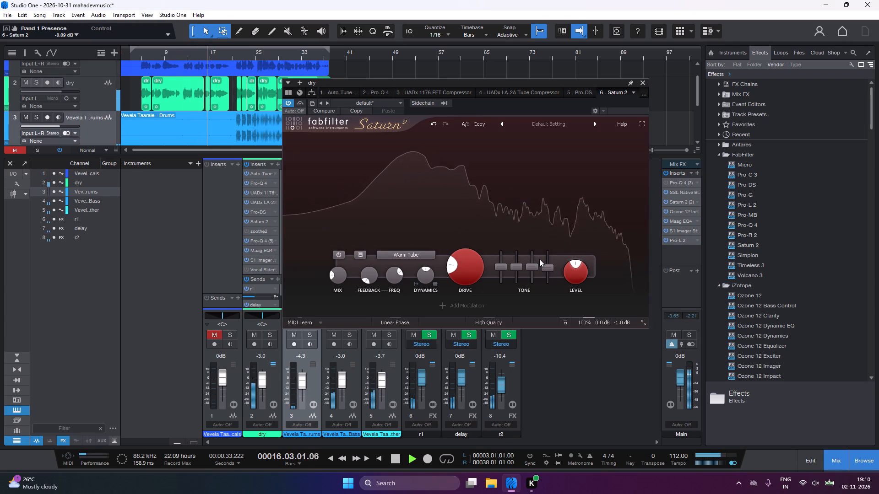
# Lower Saturn 2's Band 1 Drive to 17.5% during playback and close the plug-in window.
pyautogui.moveTo(478, 259); pyautogui.dragTo(480, 265)
pyautogui.moveTo(463, 264); pyautogui.dragTo(468, 272)
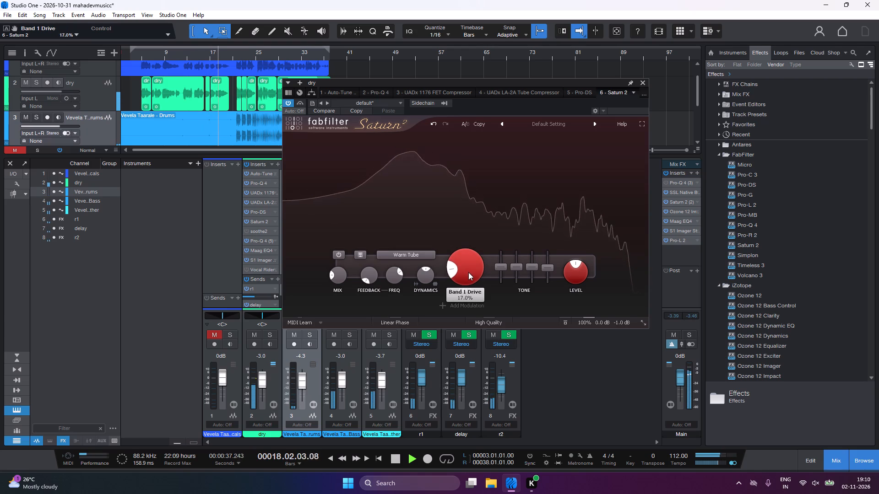
pyautogui.moveTo(468, 272); pyautogui.dragTo(467, 270)
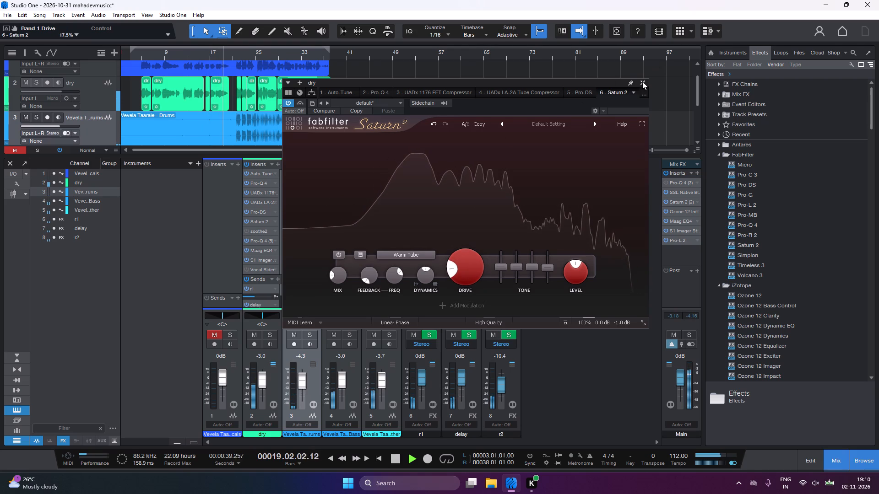
pyautogui.click(643, 83)
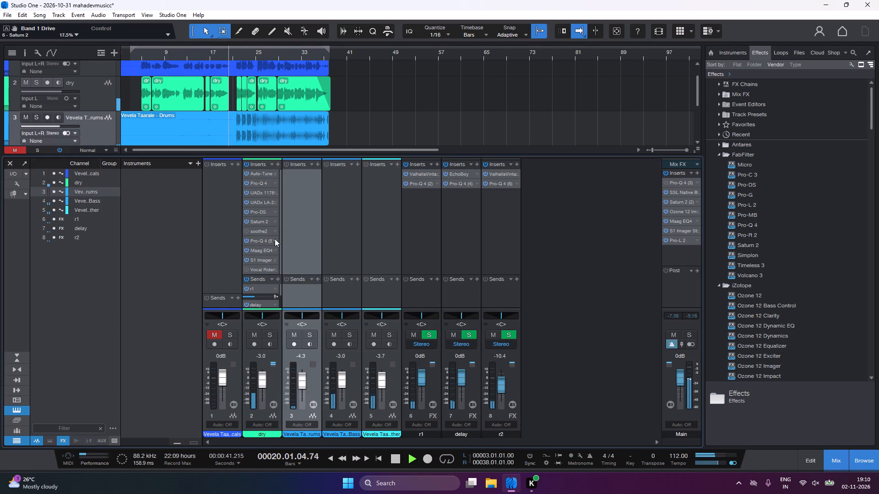
# Enable soothe2 on the dry channel and set its band 3 to 2k3 Hz with 6.1 dB sensitivity during playback, closing it when done.
pyautogui.click(247, 234)
pyautogui.click(276, 234)
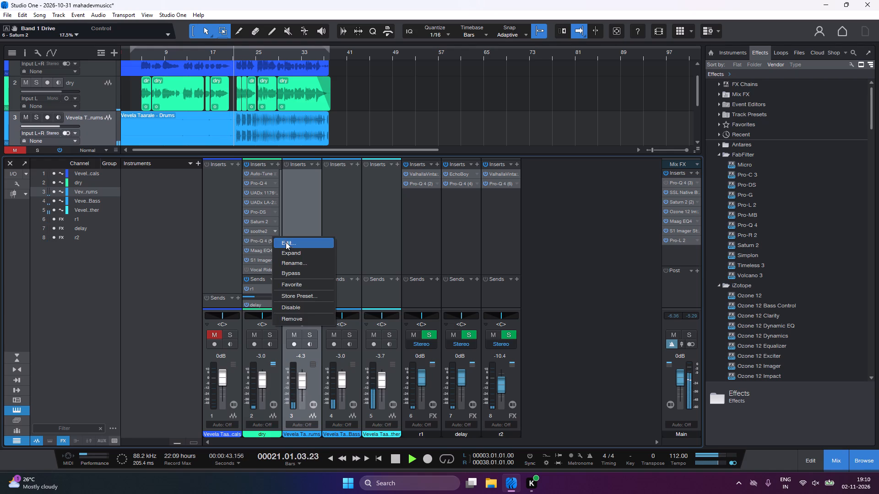
pyautogui.click(287, 243)
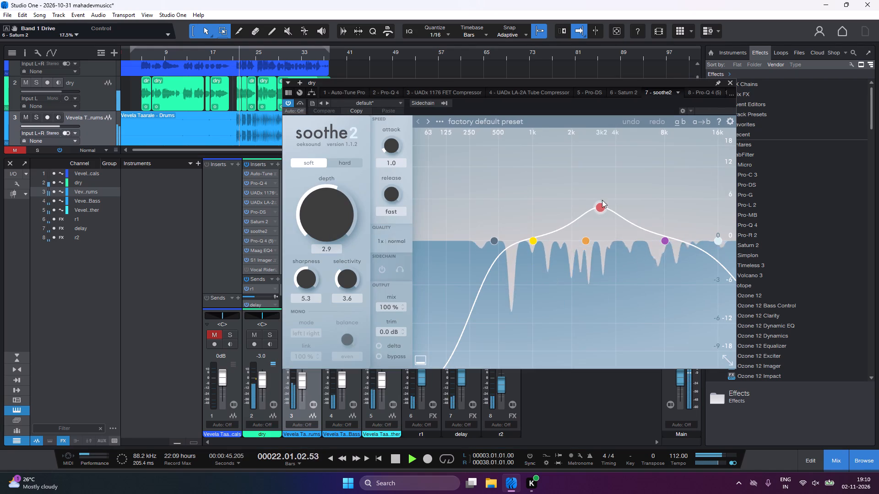
pyautogui.moveTo(602, 203); pyautogui.dragTo(595, 196)
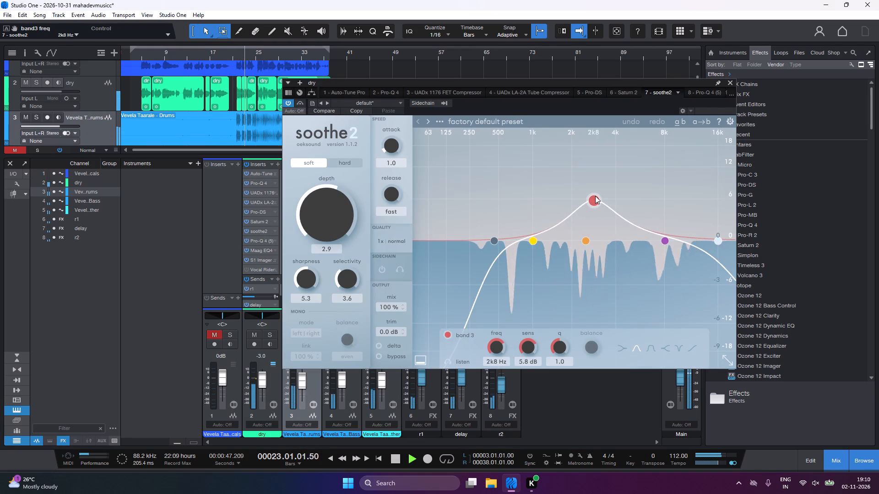
pyautogui.moveTo(595, 196); pyautogui.dragTo(595, 193)
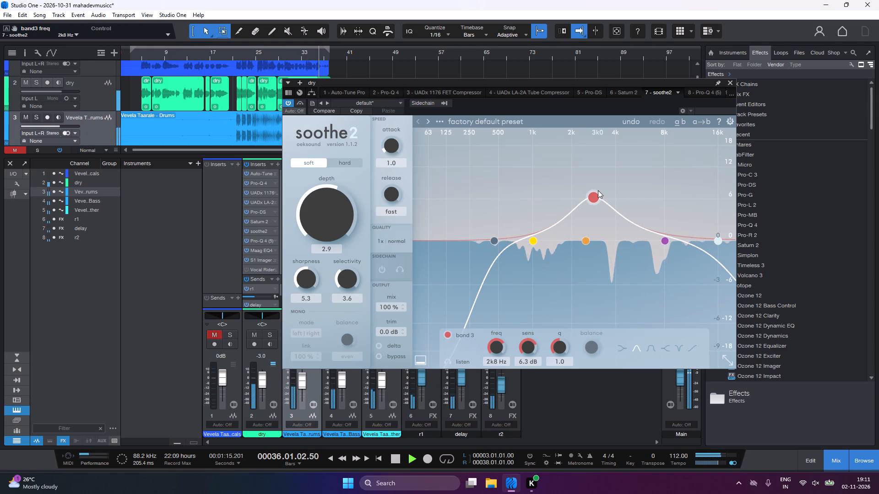
pyautogui.press('1')
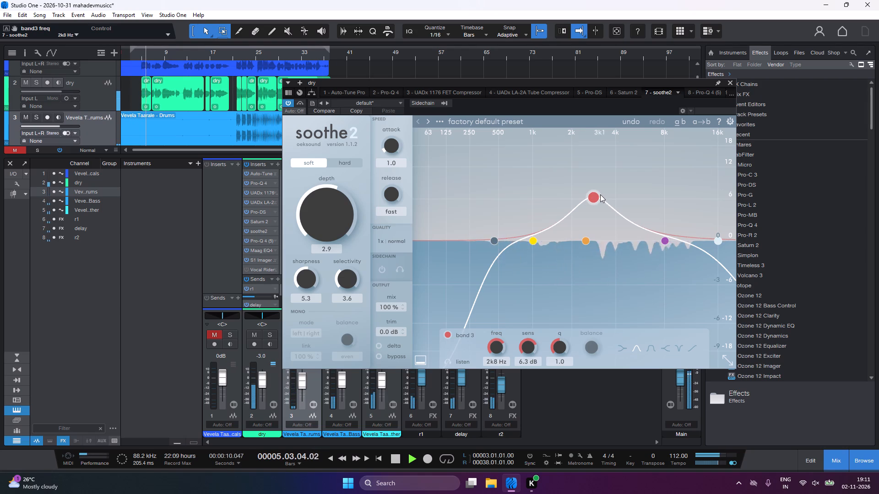
pyautogui.moveTo(593, 197); pyautogui.dragTo(581, 199)
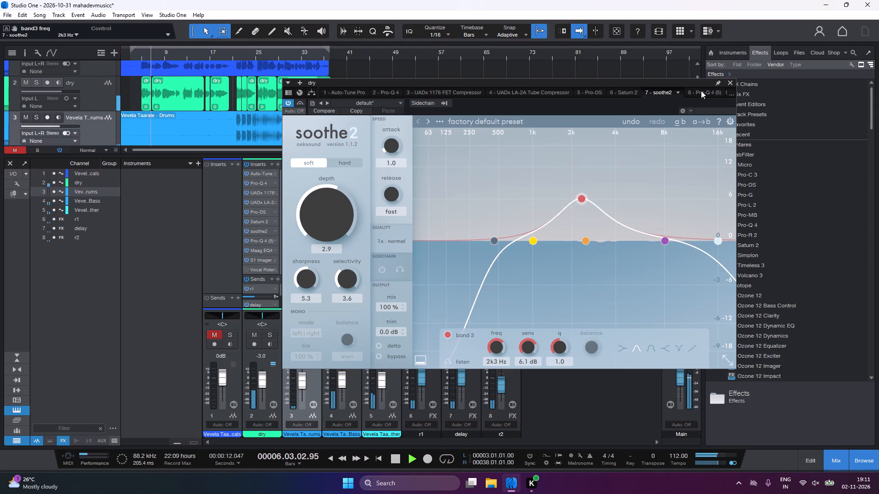
pyautogui.click(728, 85)
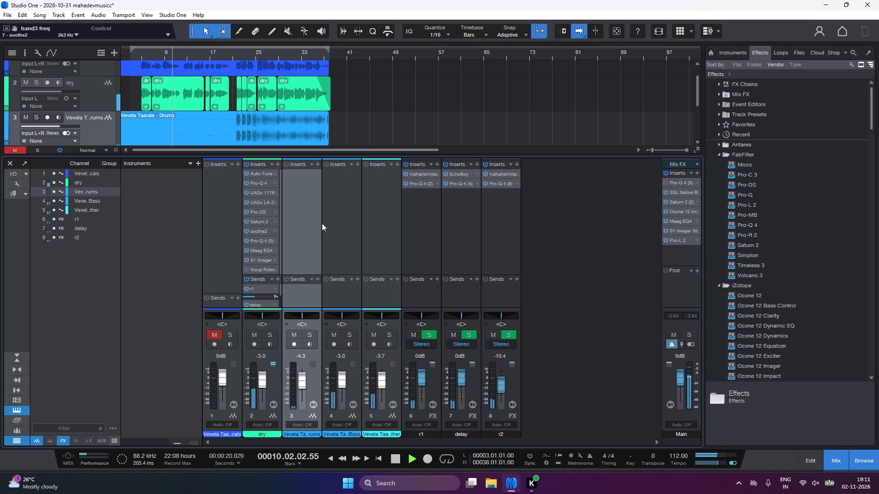
# Open Pro-Q 4 (5) on the dry channel and, while replaying, deepen its low shelf cut and move the shelf to 233.61 Hz.
pyautogui.click(276, 239)
pyautogui.click(283, 248)
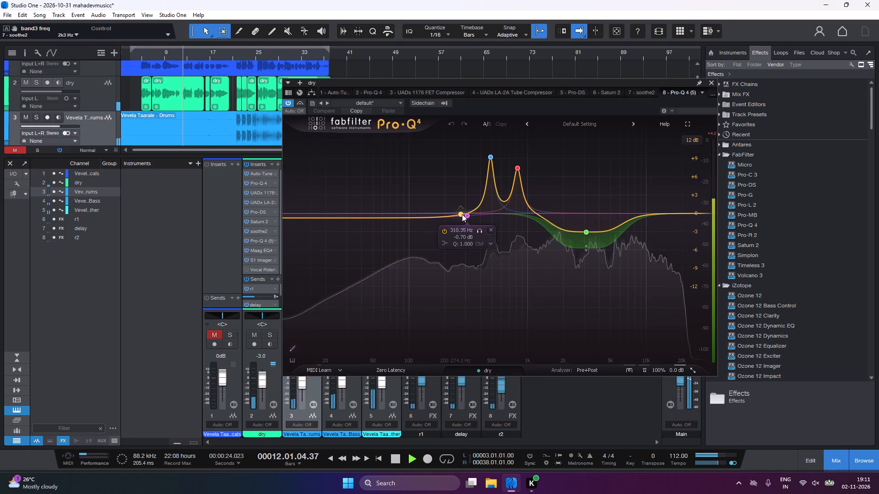
pyautogui.moveTo(468, 215); pyautogui.dragTo(472, 221)
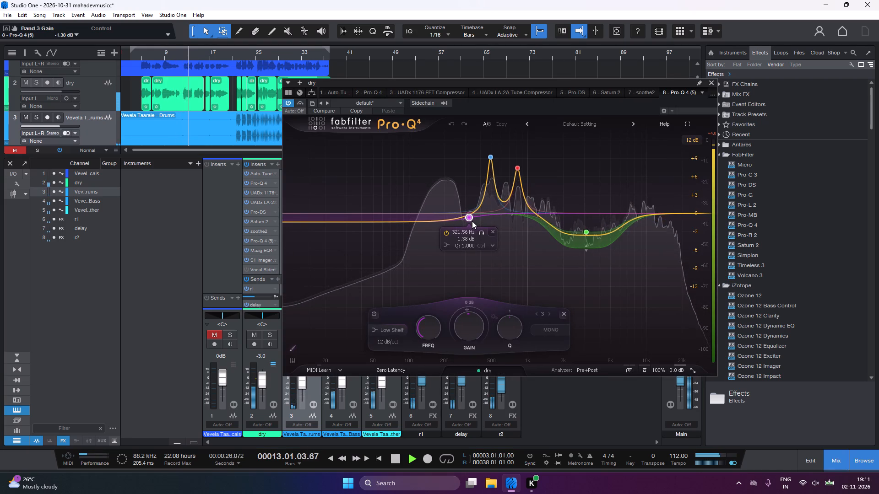
pyautogui.moveTo(472, 221); pyautogui.dragTo(472, 223)
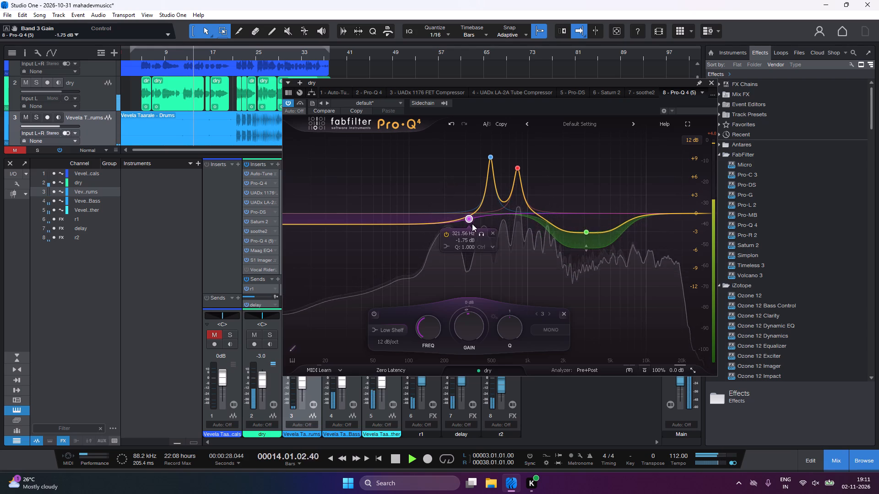
pyautogui.press('1')
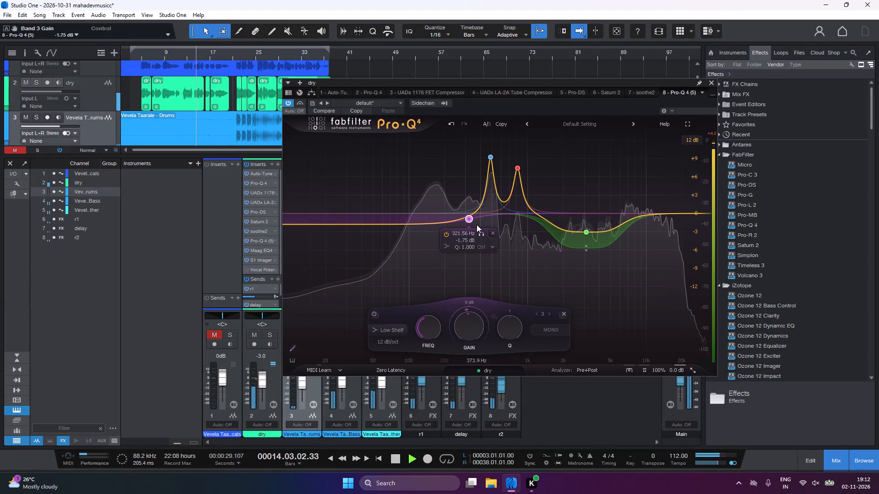
pyautogui.press('1')
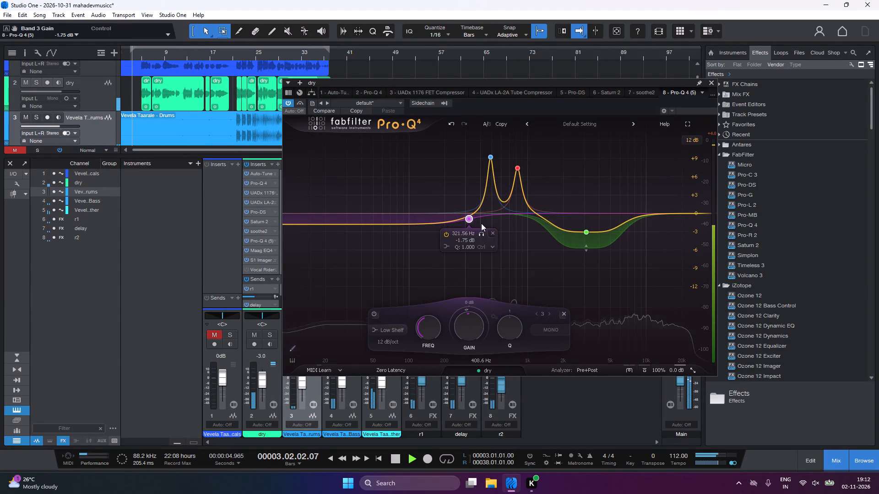
pyautogui.moveTo(470, 217); pyautogui.dragTo(462, 221)
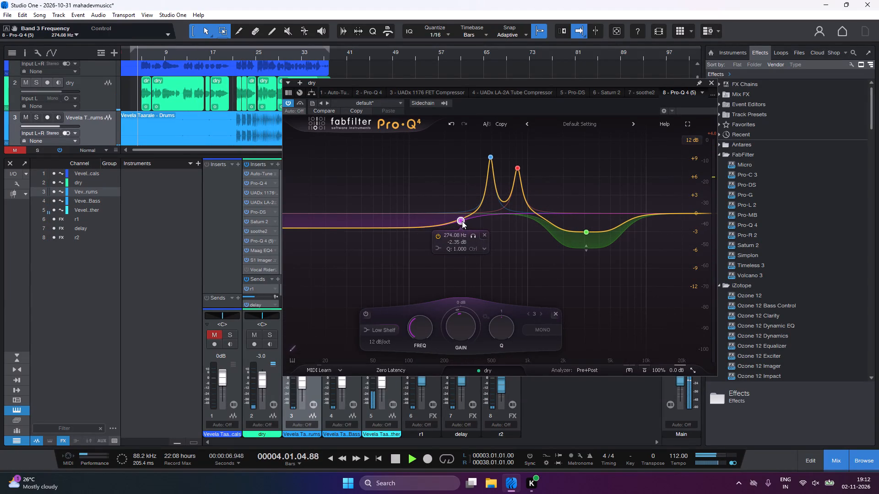
pyautogui.moveTo(462, 221); pyautogui.dragTo(454, 223)
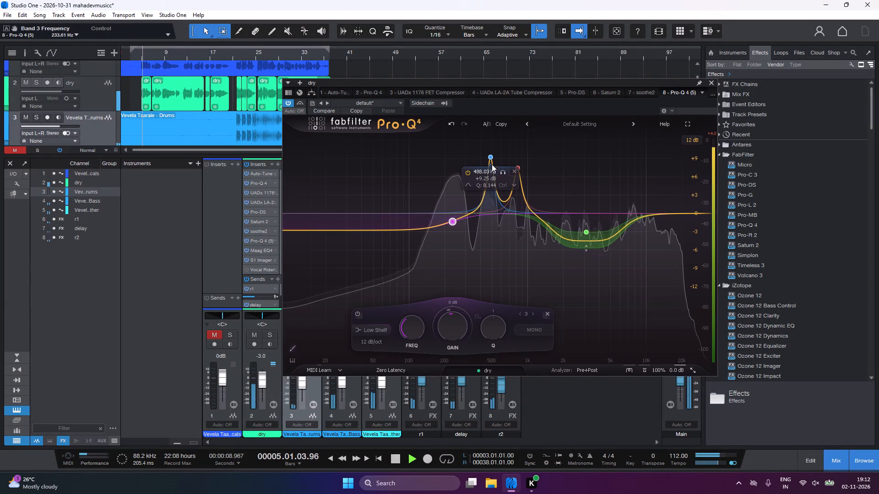
# Reduce the two Pro-Q 4 (5) bell boosts: band 2 to +4.45 dB at 593.27 Hz and band 4 to +4.94 dB at 823.92 Hz.
pyautogui.moveTo(492, 157); pyautogui.dragTo(500, 173)
pyautogui.moveTo(517, 166); pyautogui.dragTo(519, 174)
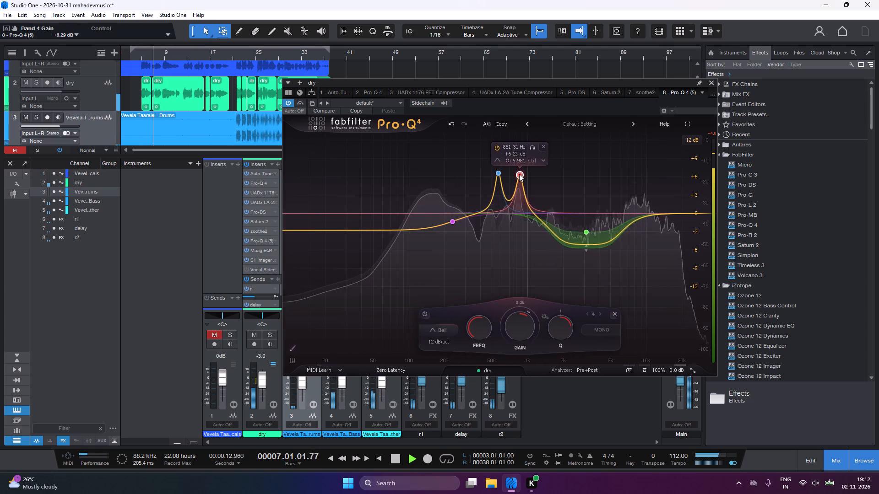
pyautogui.moveTo(519, 174); pyautogui.dragTo(516, 179)
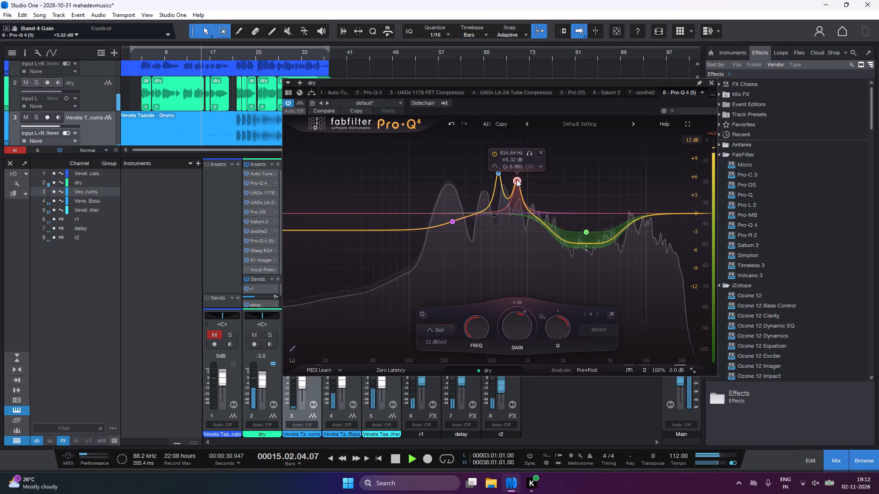
pyautogui.moveTo(516, 179); pyautogui.dragTo(517, 184)
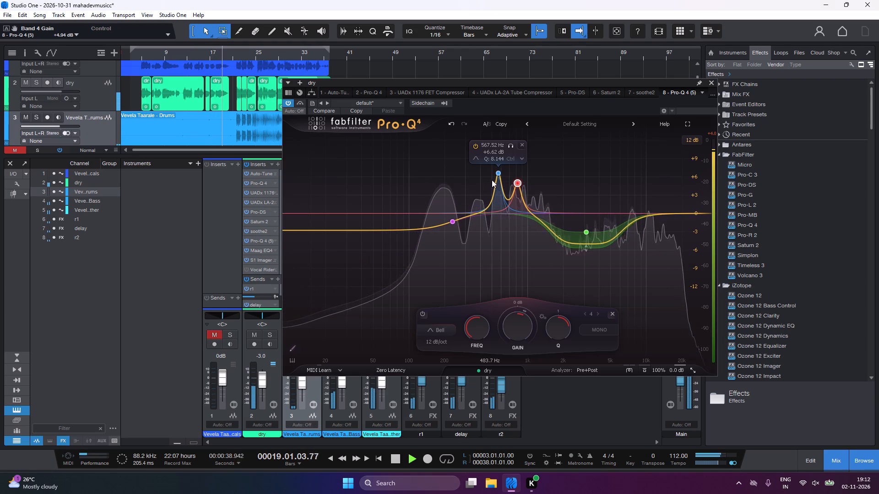
pyautogui.moveTo(497, 173); pyautogui.dragTo(500, 185)
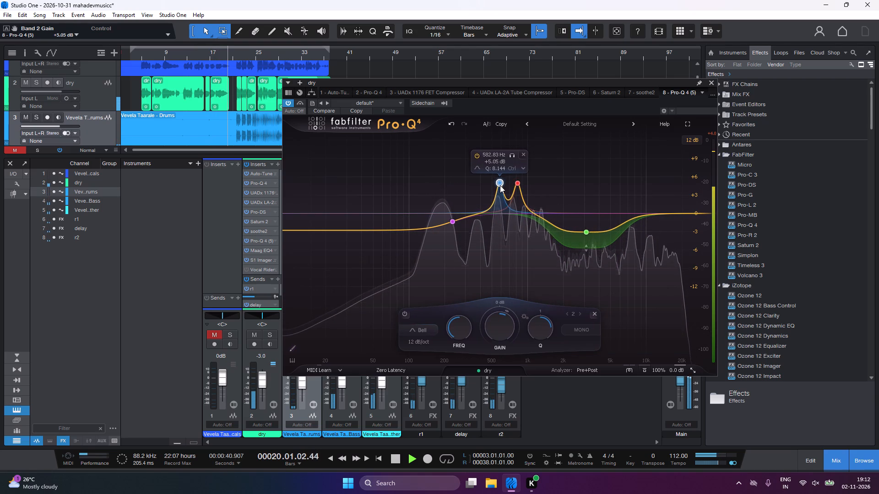
pyautogui.moveTo(500, 185); pyautogui.dragTo(501, 188)
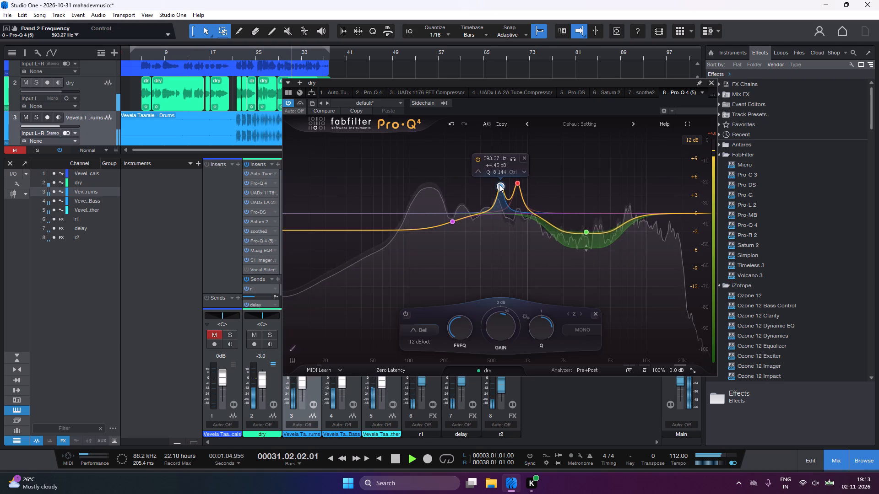
# Narrow the two boosted bells in Pro-Q 4 (5), raising band 2's Q to about 12.18 and band 4's Q to 16.01.
pyautogui.scroll(-4, 499, 185)
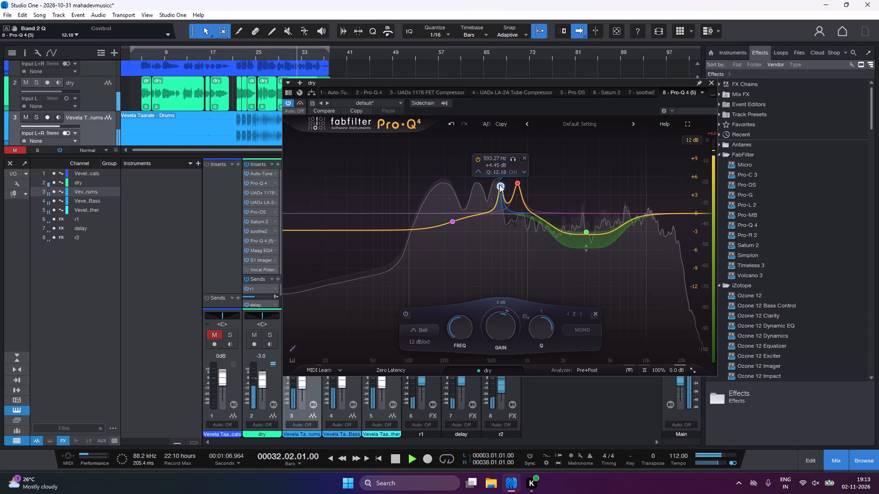
pyautogui.scroll(-4, 517, 183)
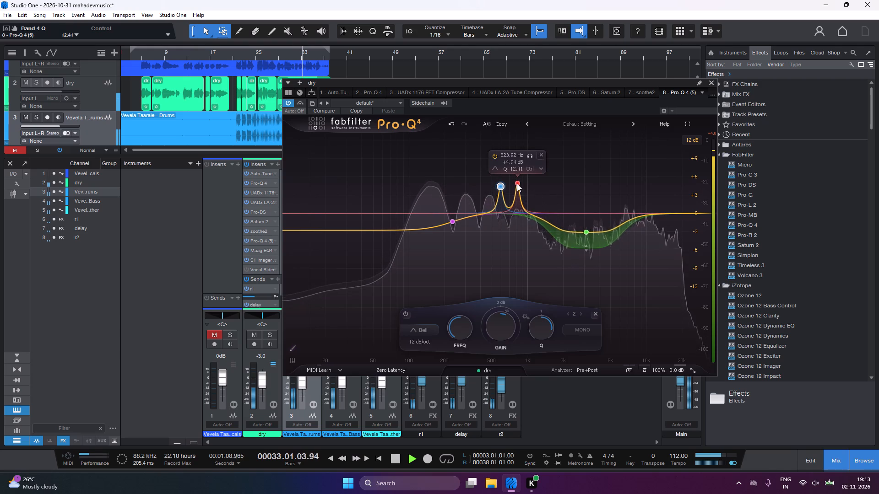
pyautogui.scroll(-1, 517, 183)
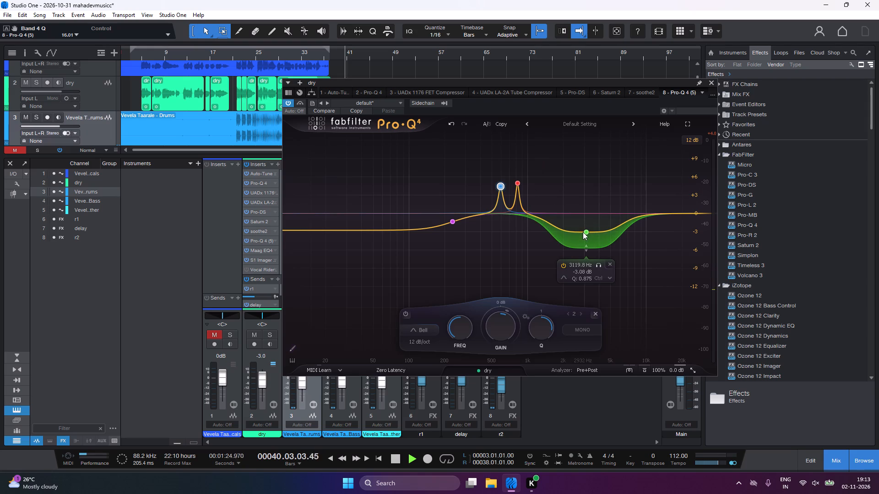
# Set the dynamic band 1 cut to -1.80 dB at 2984.3 Hz, replay from the loop start, and close Pro-Q 4 (5).
pyautogui.moveTo(583, 232); pyautogui.dragTo(581, 224)
pyautogui.press('1')
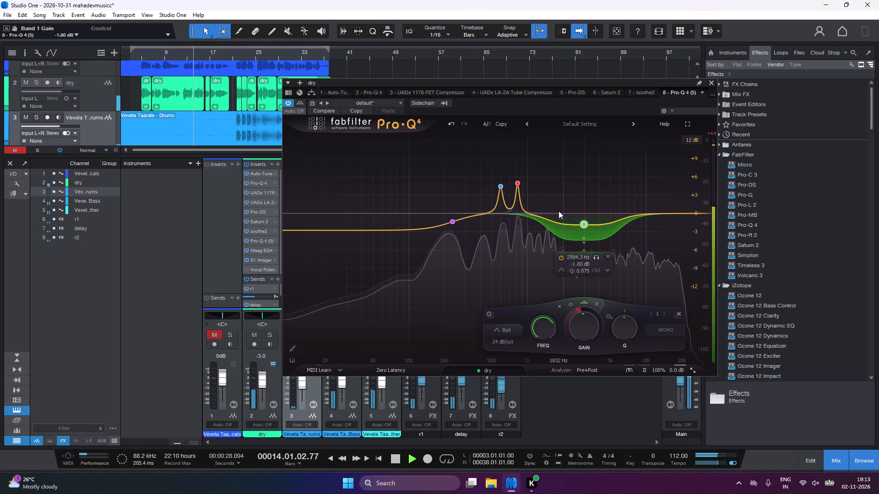
pyautogui.write('11')
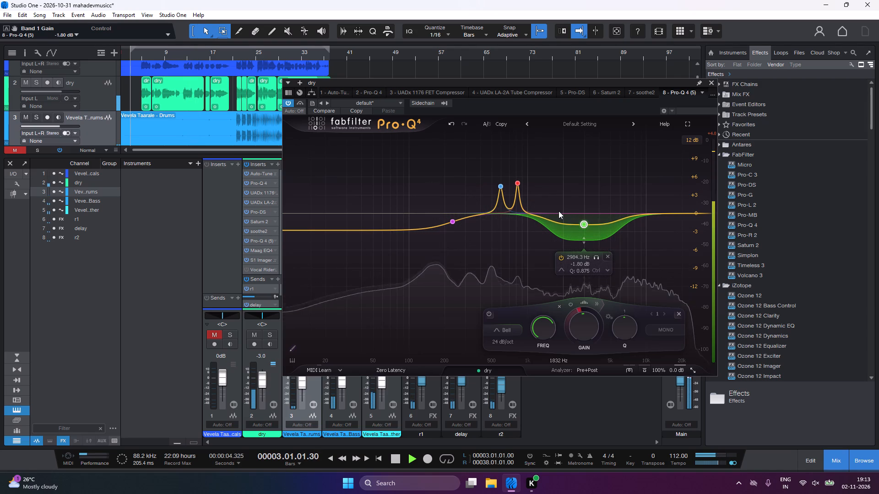
pyautogui.click(711, 81)
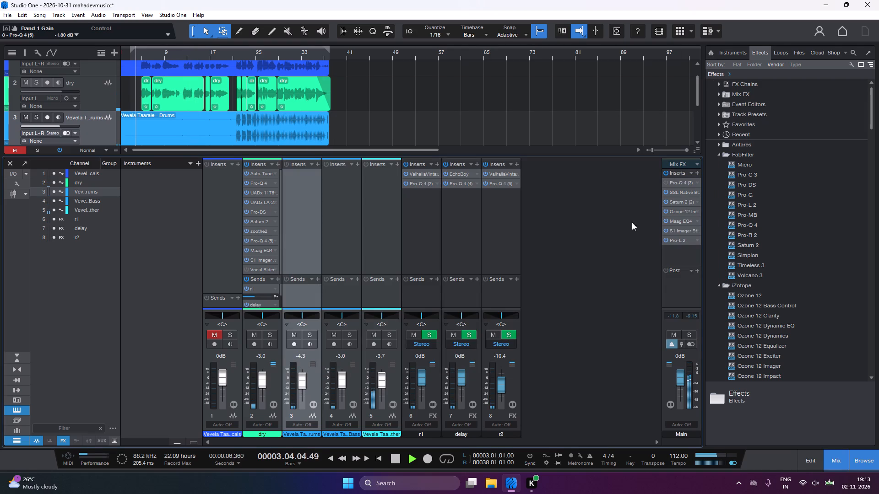
# In Maag EQ4 on the dry channel, set 40 Hz to 0.0, 2.5 kHz to +0.5 and Air Gain to 1.3 during playback, and close it.
pyautogui.click(274, 250)
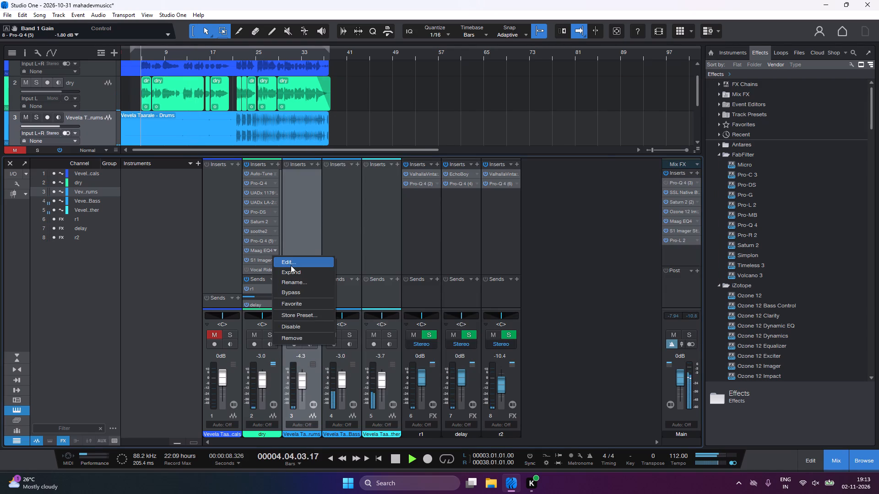
pyautogui.click(291, 265)
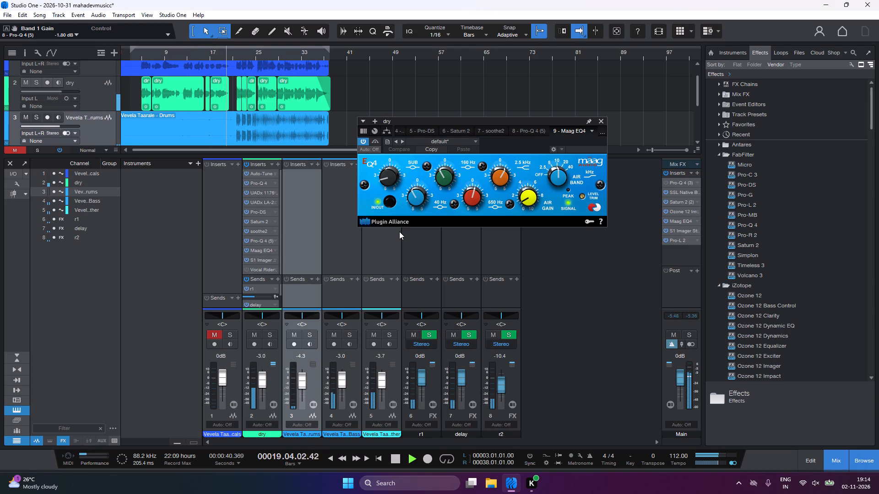
pyautogui.moveTo(418, 196); pyautogui.dragTo(419, 194)
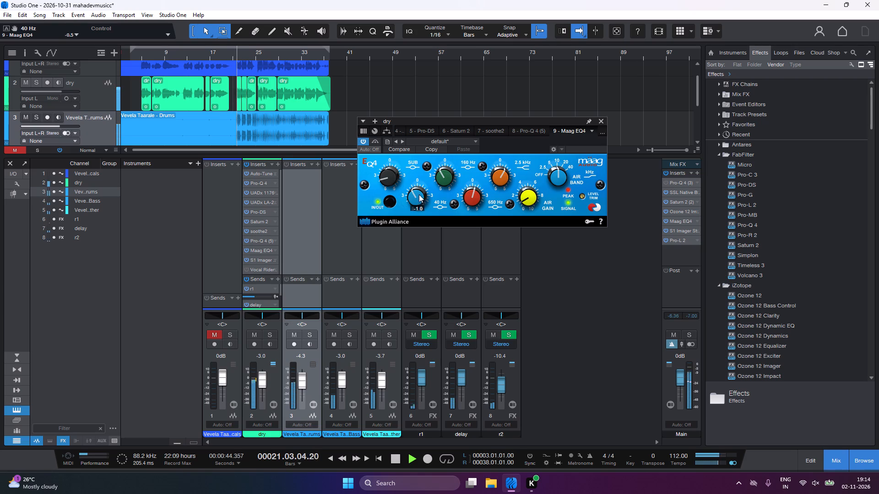
pyautogui.moveTo(419, 194); pyautogui.dragTo(423, 193)
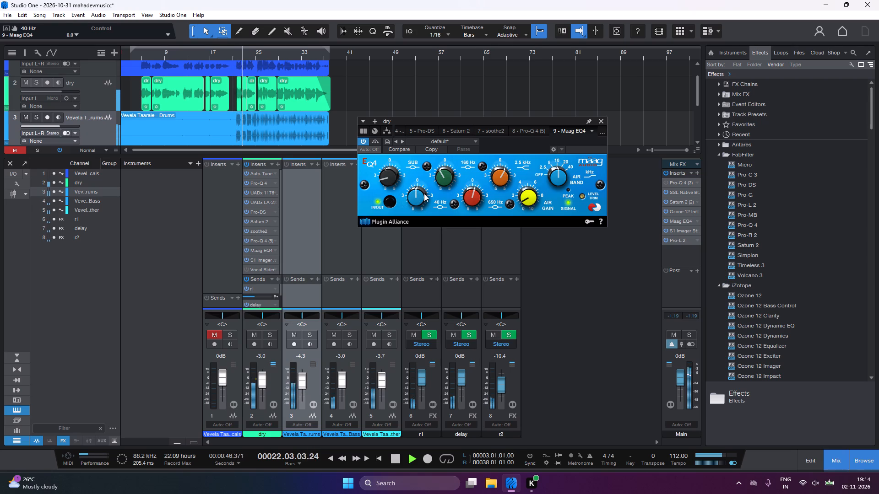
pyautogui.press('1')
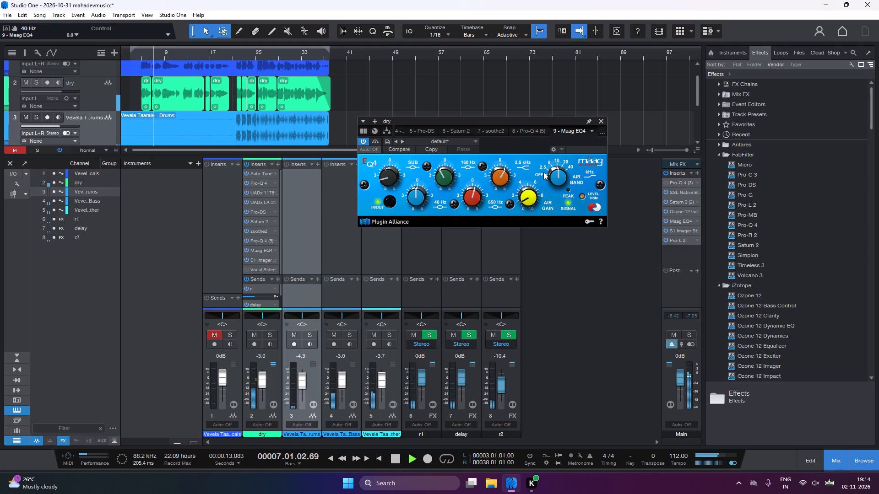
pyautogui.moveTo(504, 173); pyautogui.dragTo(509, 181)
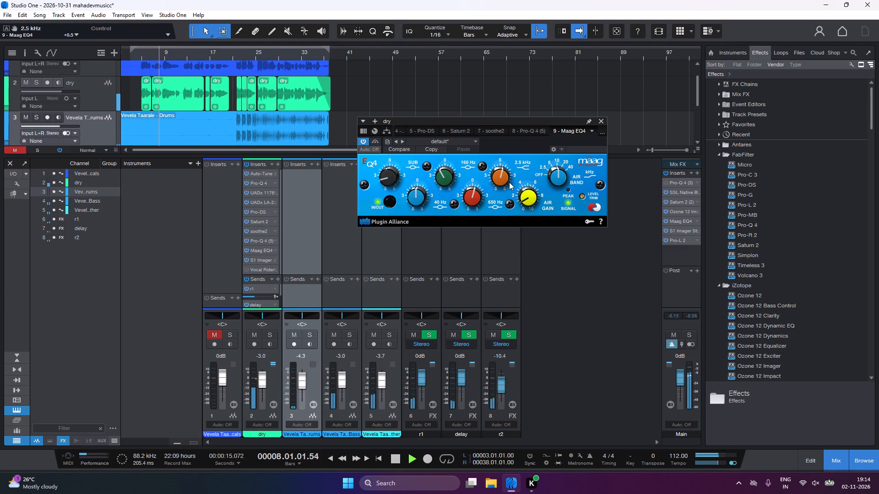
pyautogui.click(526, 197)
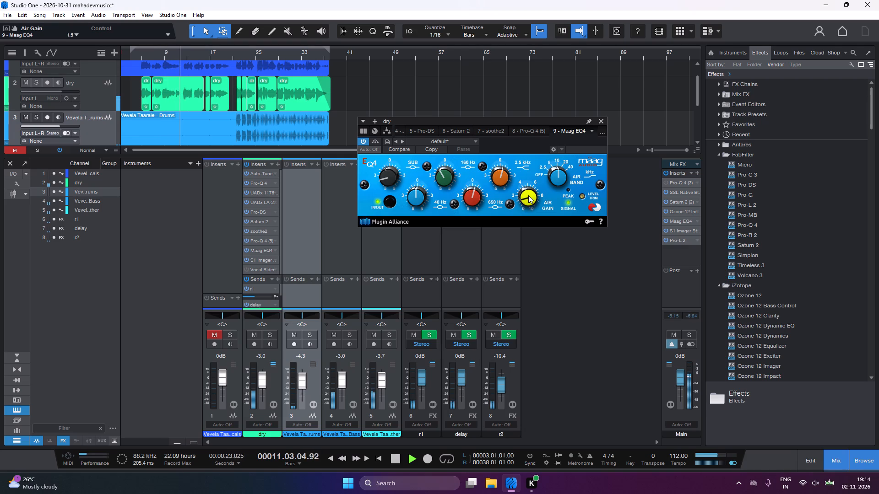
pyautogui.moveTo(600, 123); pyautogui.dragTo(591, 135)
pyautogui.click(601, 123)
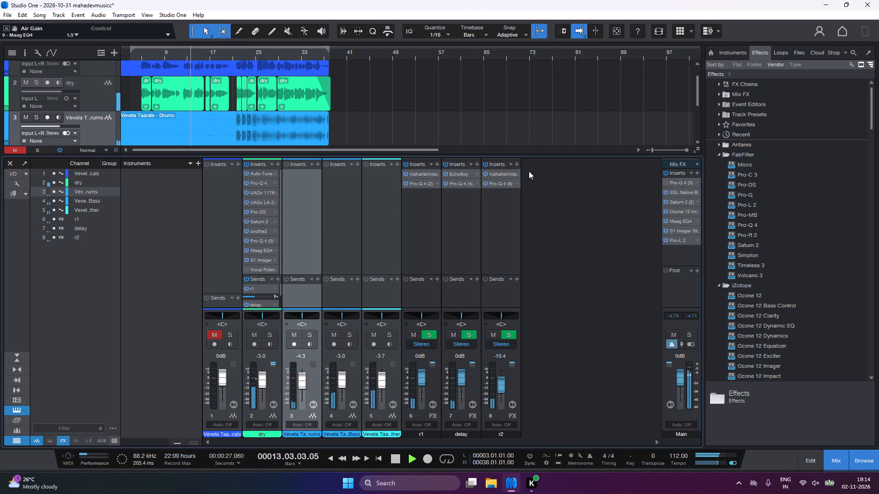
# Set the S1 Imager Stereo width on the dry channel to 0.96 while replaying from the loop start, and close the plug-in.
pyautogui.click(278, 259)
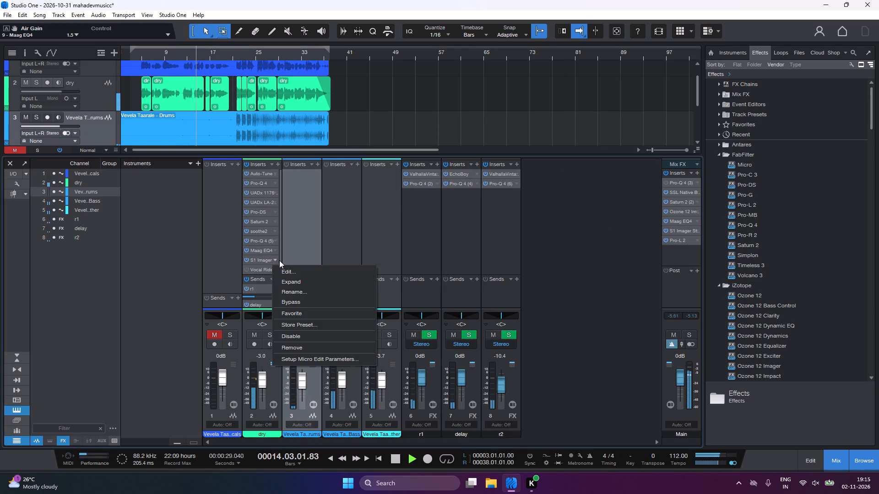
pyautogui.click(283, 268)
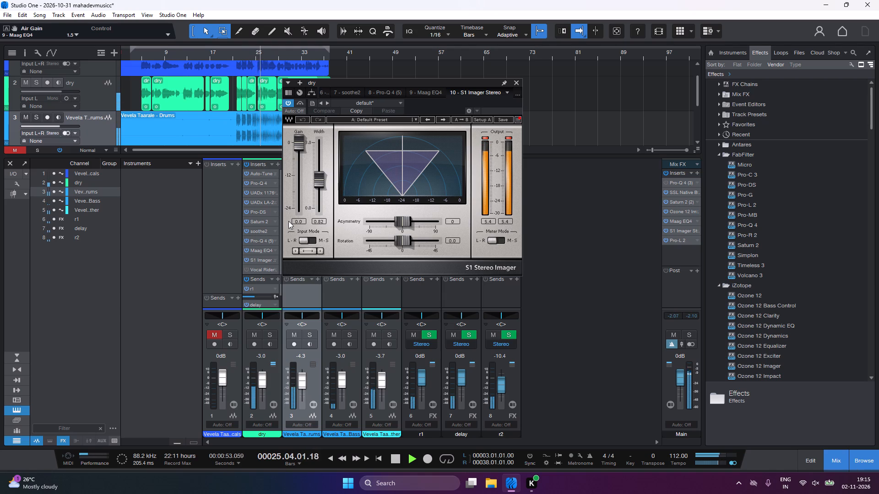
pyautogui.press('1')
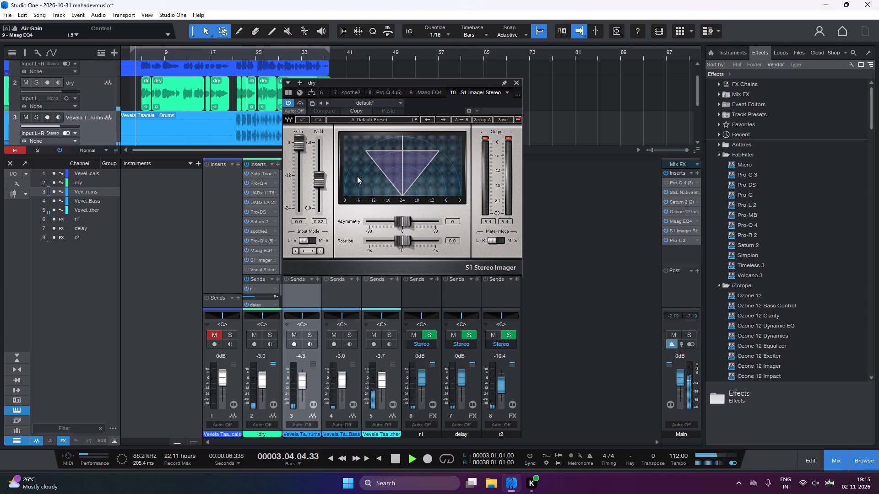
pyautogui.click(317, 178)
pyautogui.click(317, 177)
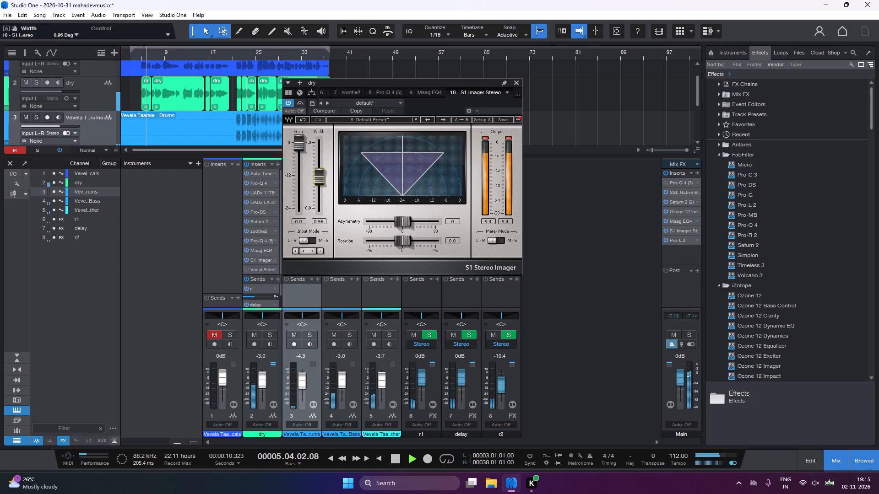
pyautogui.click(515, 85)
# Shorten the ValhallaVintageVerb decay on the r1 channel to 2.14 s while listening, and close the reverb.
pyautogui.scroll(-3, 254, 226)
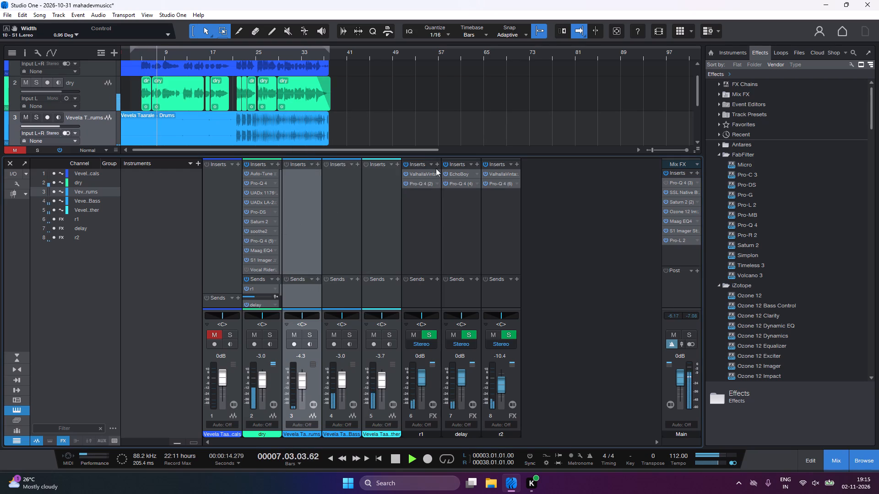
pyautogui.click(437, 173)
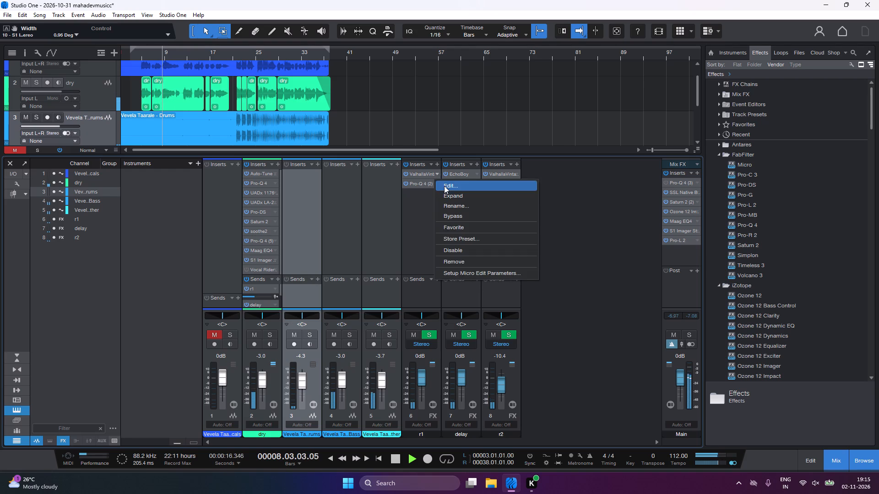
pyautogui.click(444, 186)
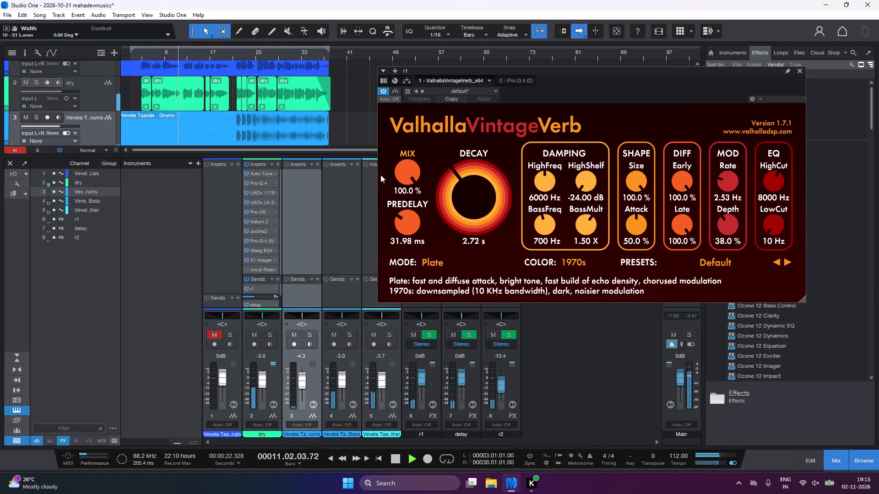
pyautogui.click(454, 173)
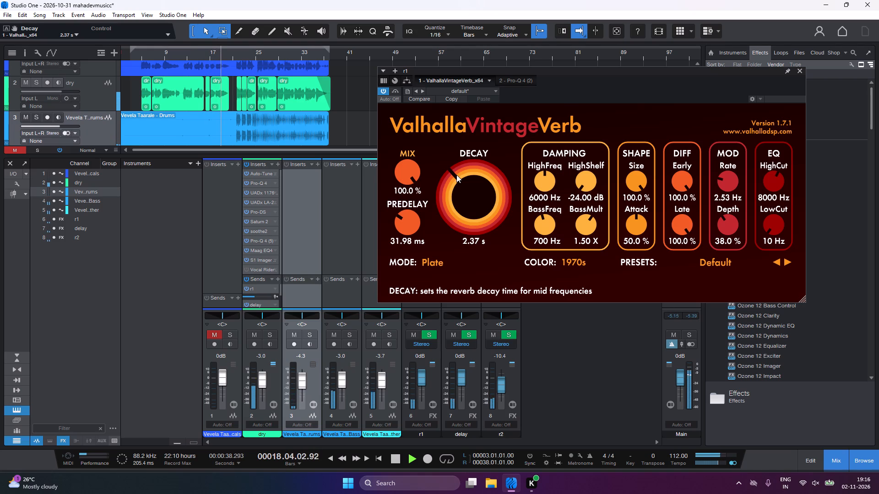
pyautogui.click(456, 175)
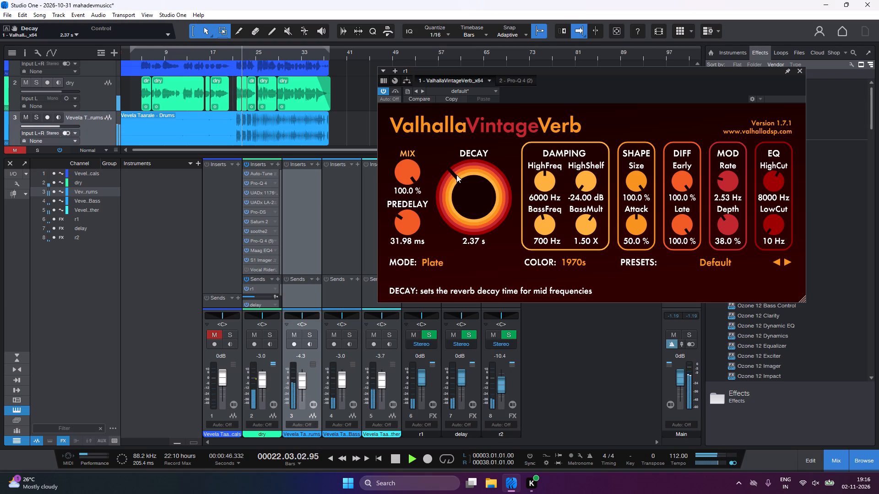
pyautogui.click(453, 176)
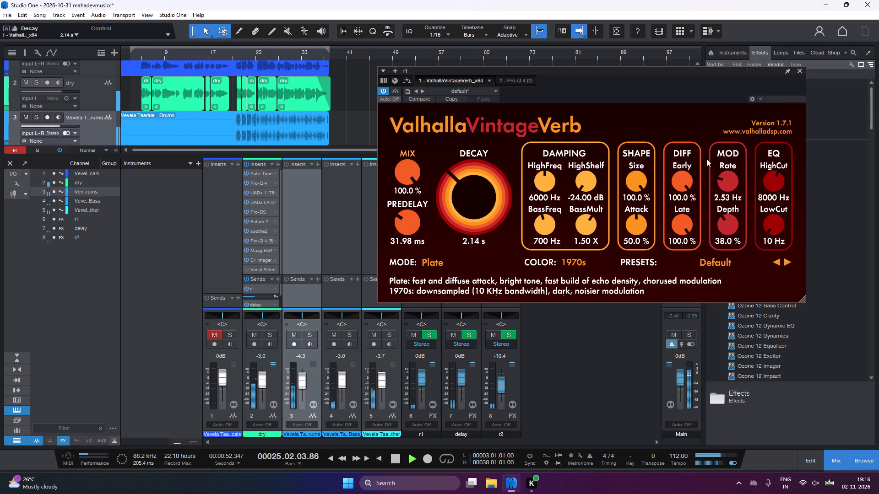
pyautogui.click(798, 72)
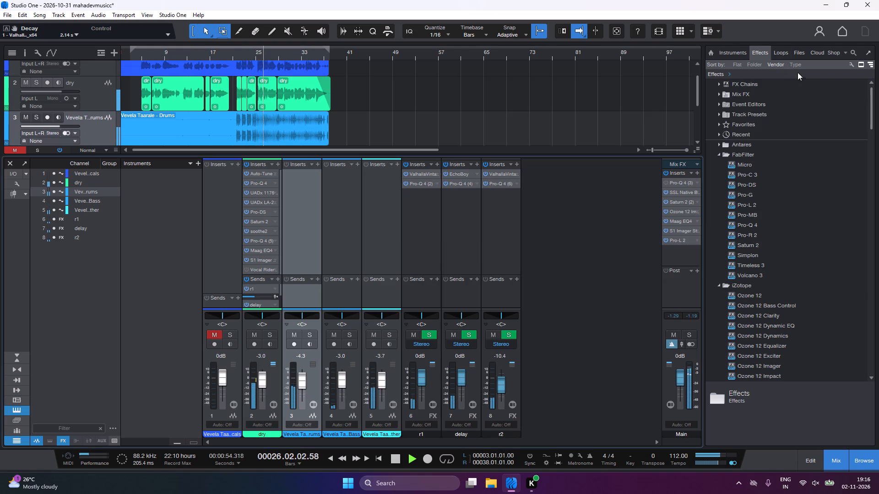
# Steepen the 8514.5 Hz high cut in r1's Pro-Q 4 (2) to 18 dB/oct, replay from the loop start, and close the EQ.
pyautogui.click(437, 183)
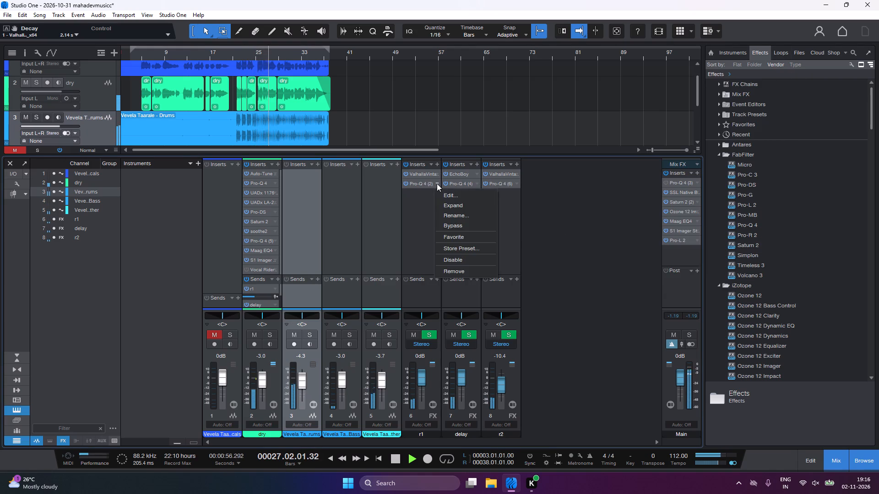
pyautogui.click(443, 193)
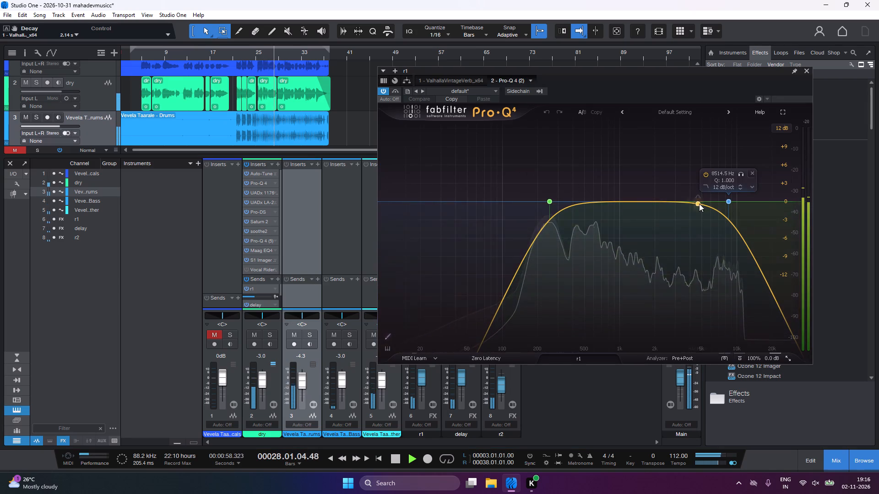
pyautogui.click(727, 199)
pyautogui.scroll(1, 726, 201)
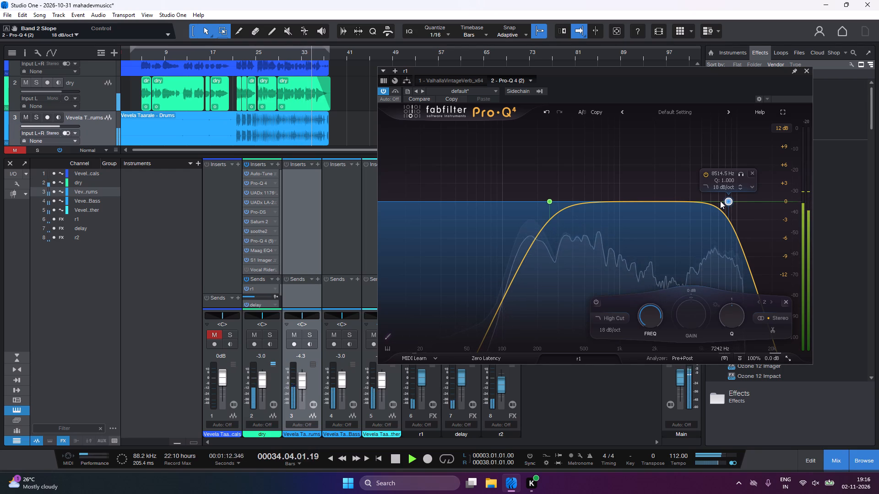
pyautogui.press('1')
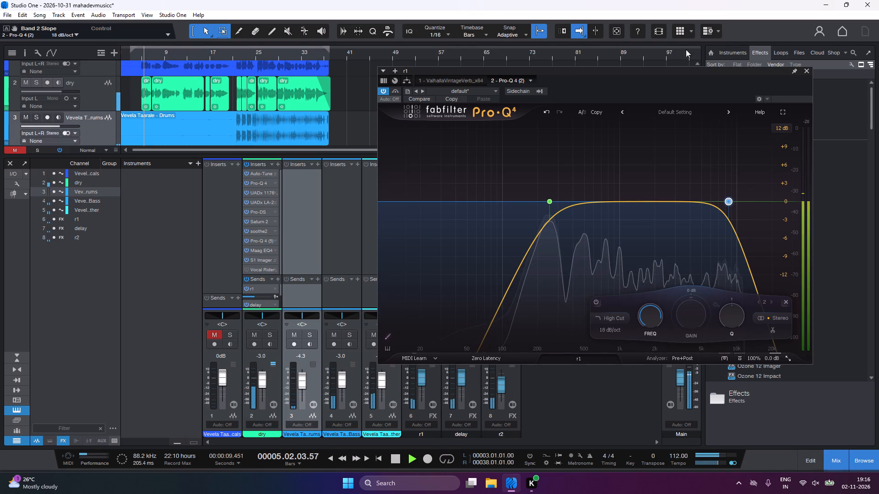
pyautogui.click(808, 70)
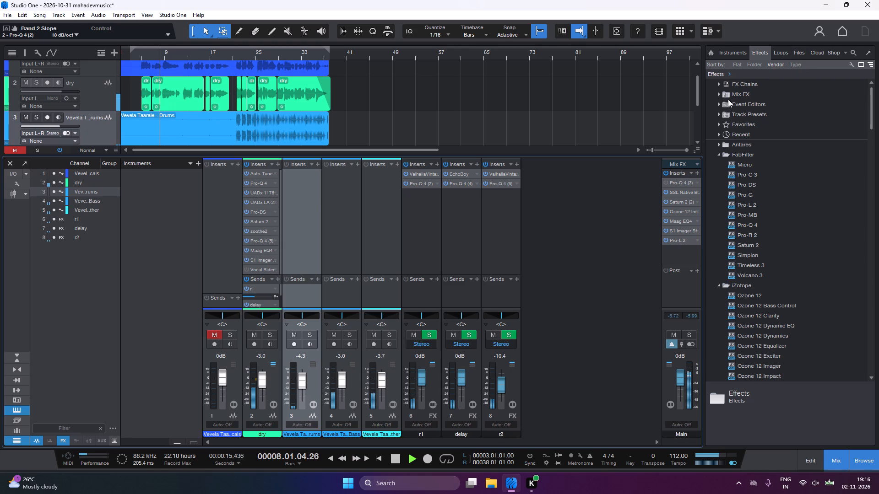
# Open EchoBoy on the delay channel, move its window clear, and try adjusting the 1/4 note echo time.
pyautogui.click(477, 174)
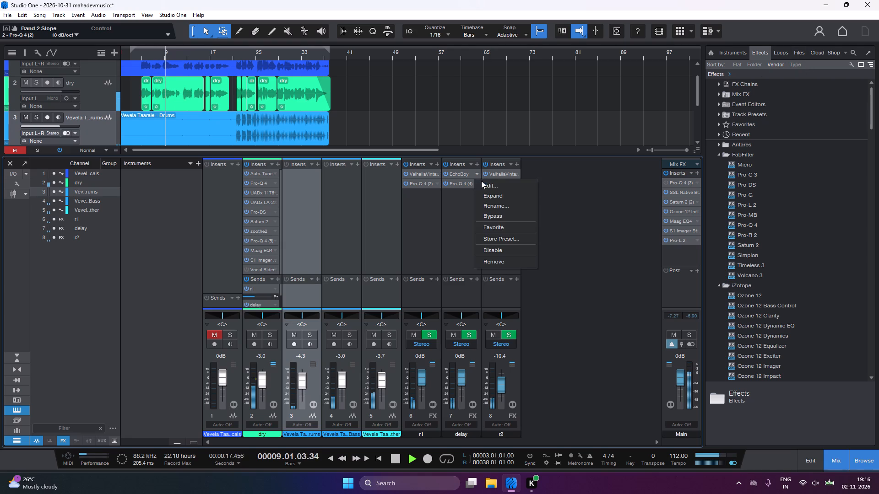
pyautogui.click(482, 181)
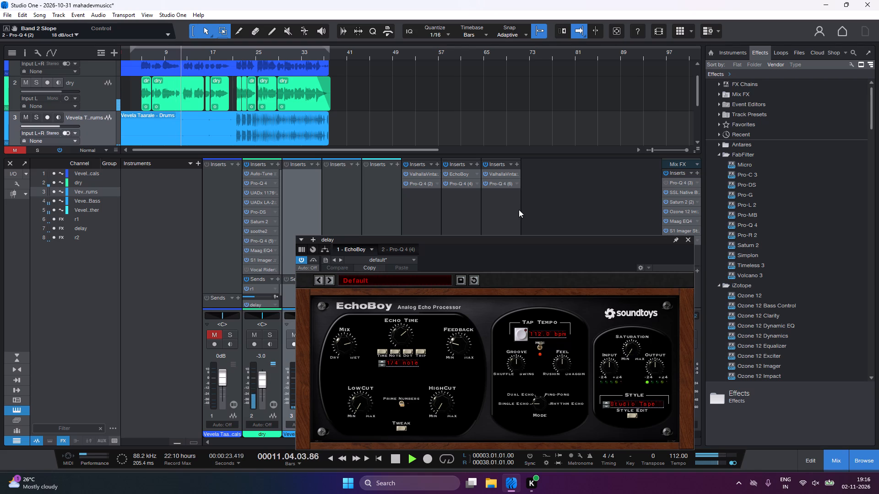
pyautogui.moveTo(398, 330); pyautogui.dragTo(400, 335)
pyautogui.click(409, 333)
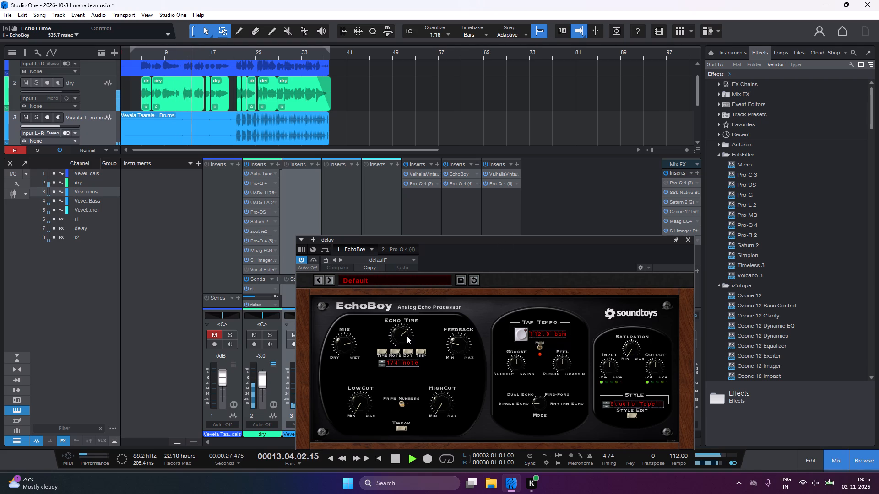
pyautogui.scroll(3, 407, 335)
pyautogui.scroll(-3, 405, 335)
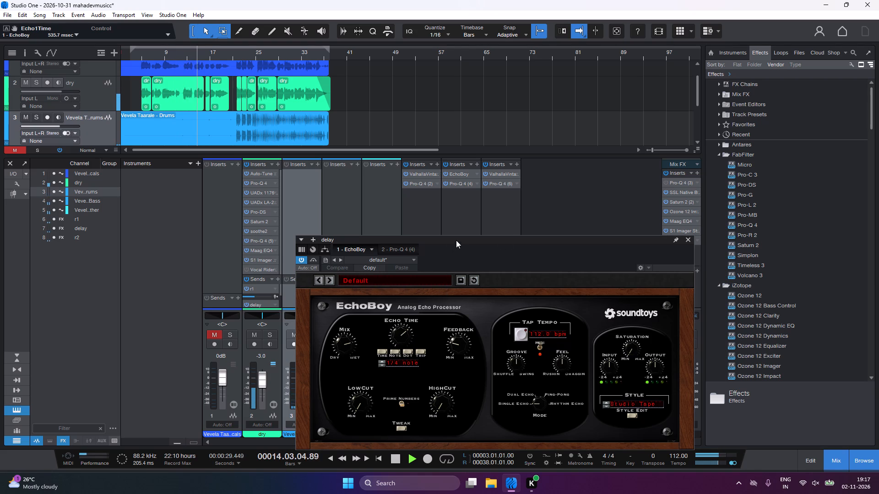
pyautogui.moveTo(457, 239); pyautogui.dragTo(444, 157)
pyautogui.click(383, 245)
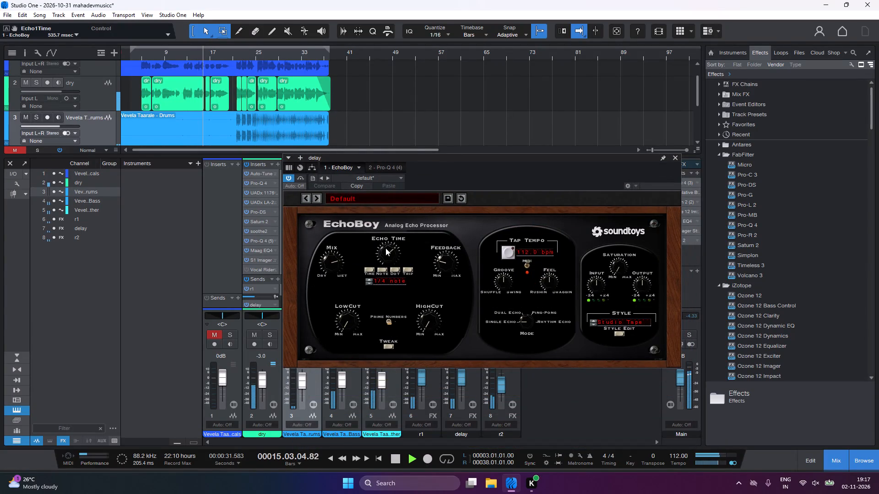
pyautogui.moveTo(390, 249); pyautogui.dragTo(396, 254)
pyautogui.scroll(2, 387, 250)
pyautogui.scroll(-3, 386, 250)
pyautogui.scroll(3, 386, 250)
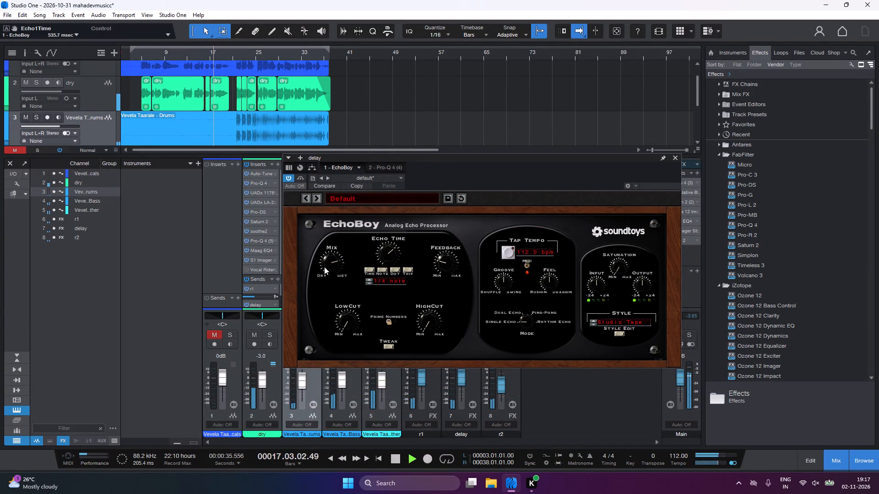
# Set EchoBoy's mix on the delay channel to 74.5 %, replaying from the loop start between adjustments.
pyautogui.scroll(-2, 329, 263)
pyautogui.scroll(5, 330, 263)
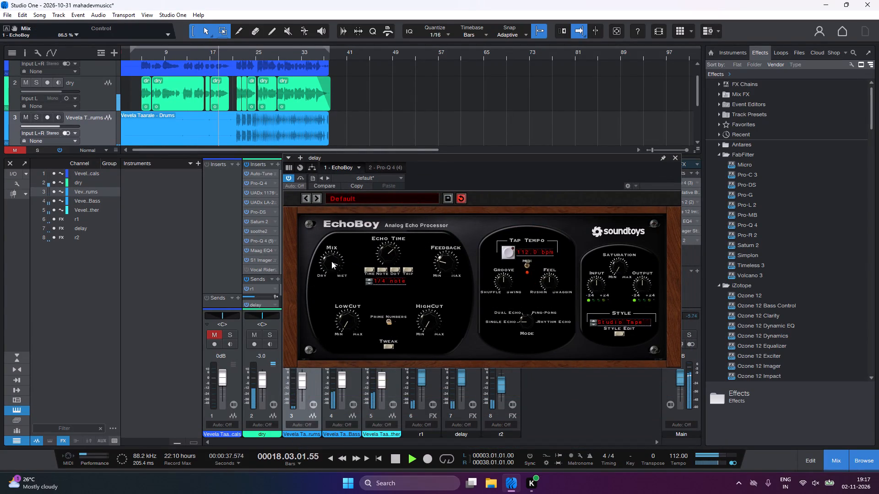
pyautogui.press('1')
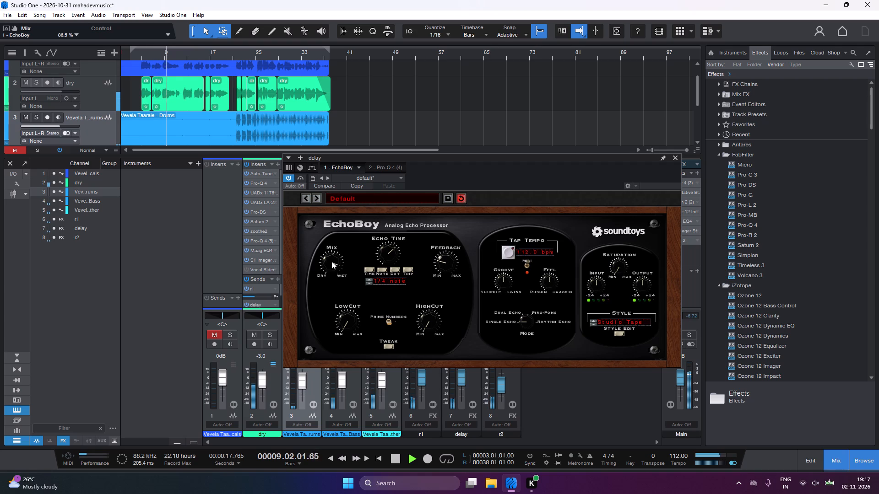
pyautogui.scroll(-1, 331, 261)
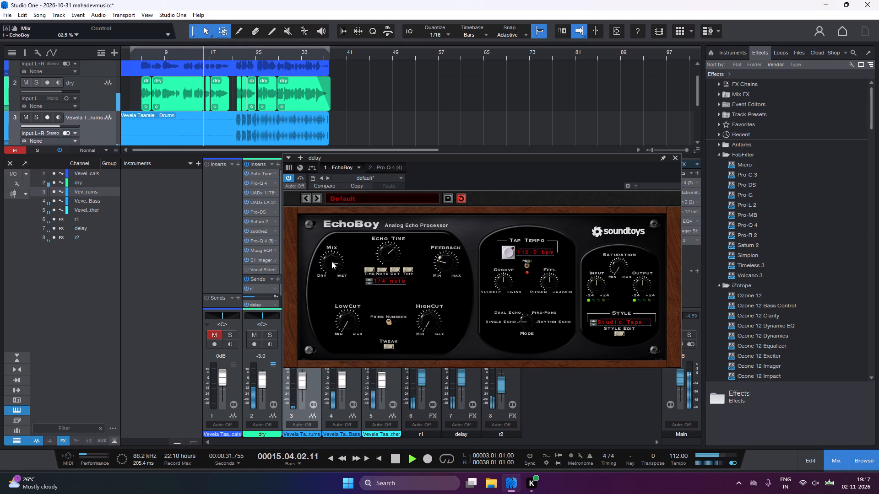
pyautogui.press('1')
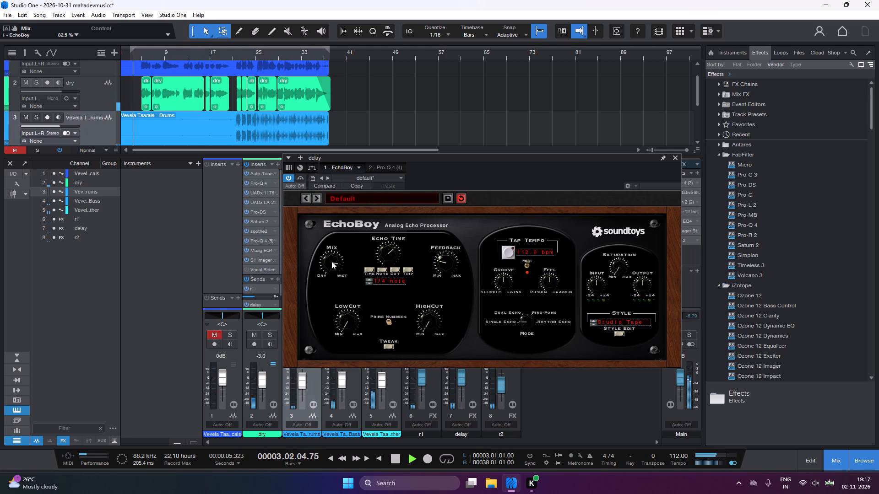
pyautogui.scroll(-2, 334, 262)
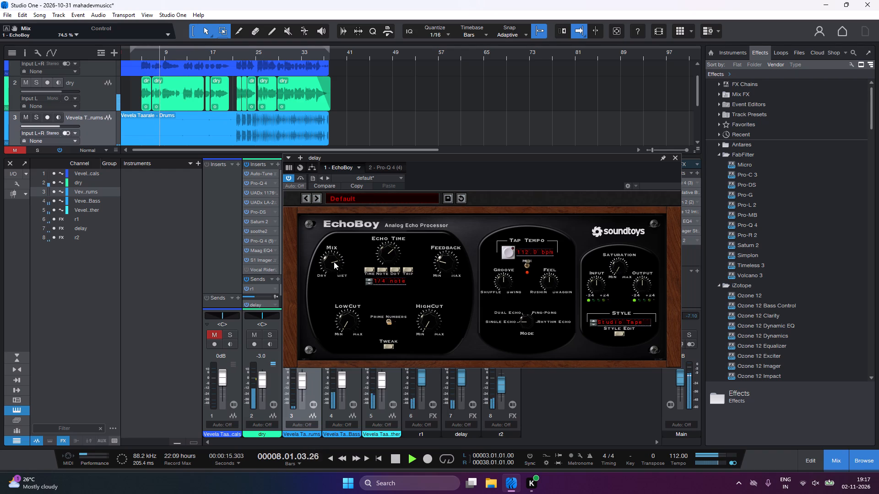
# Set EchoBoy's groove to 0.040 and feel to 0.120 on the delay channel, replaying from the loop start, and close it.
pyautogui.click(334, 262)
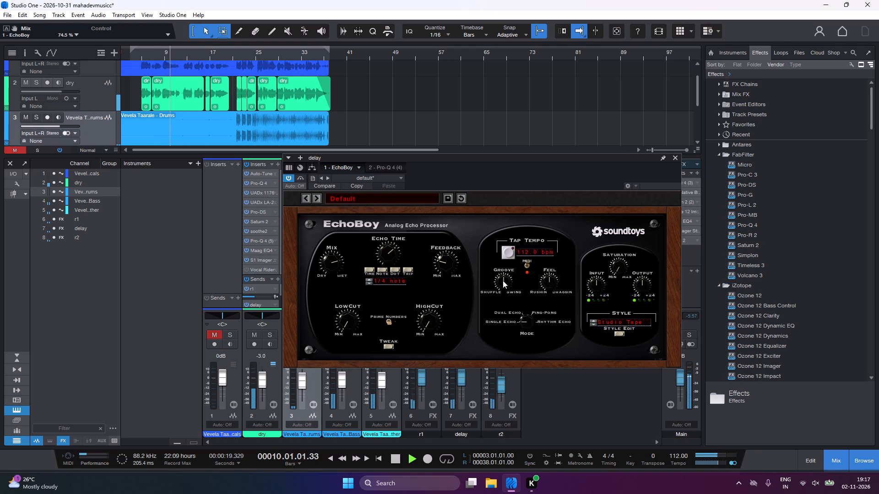
pyautogui.scroll(2, 509, 280)
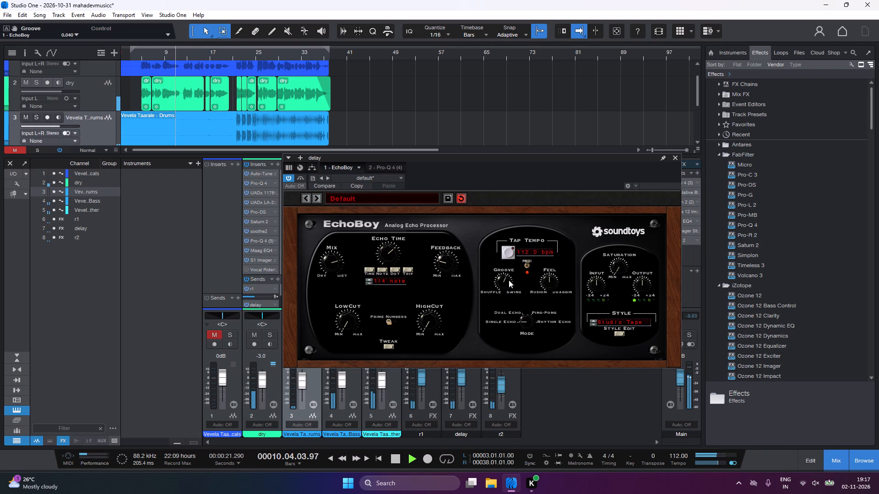
pyautogui.press('1')
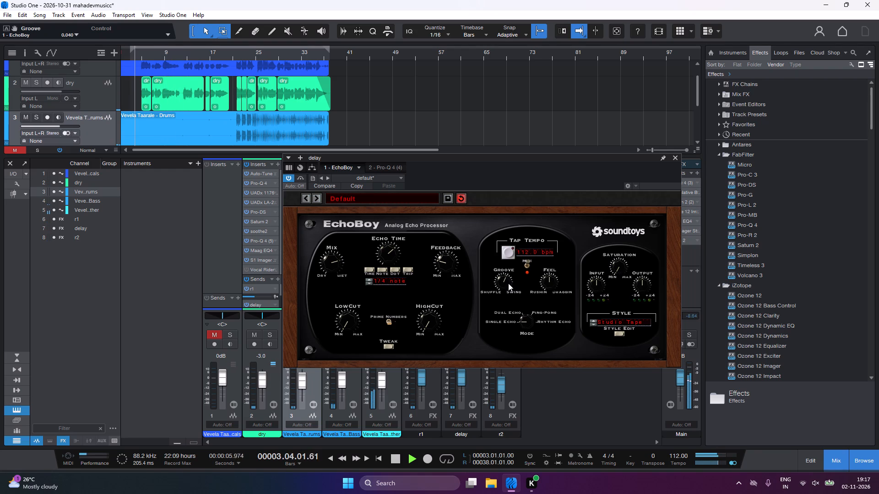
pyautogui.scroll(2, 509, 282)
pyautogui.scroll(4, 550, 280)
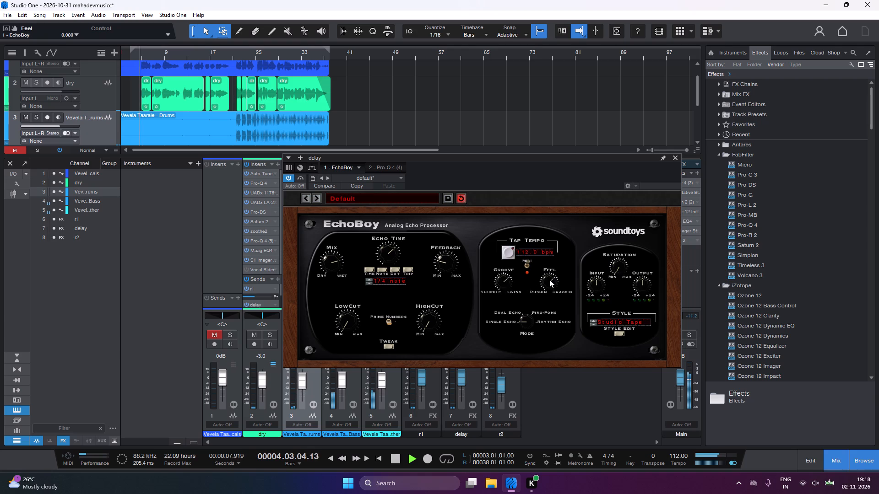
pyautogui.scroll(2, 549, 279)
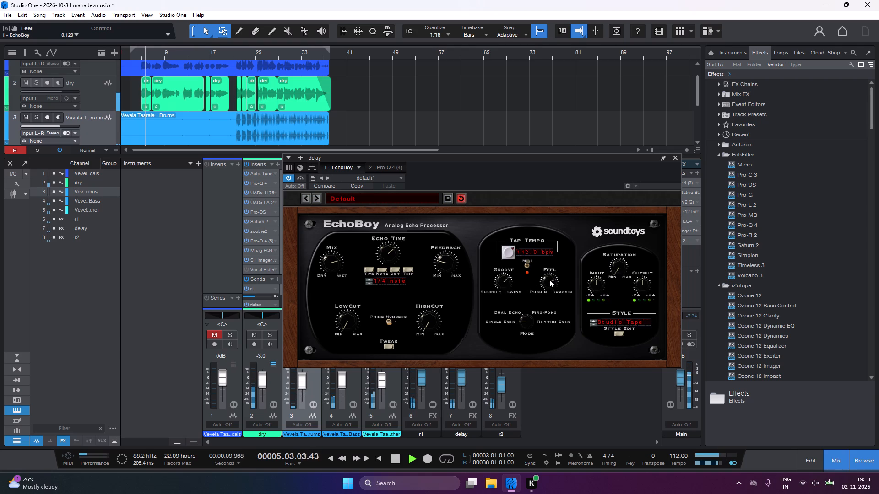
pyautogui.click(532, 337)
pyautogui.click(521, 336)
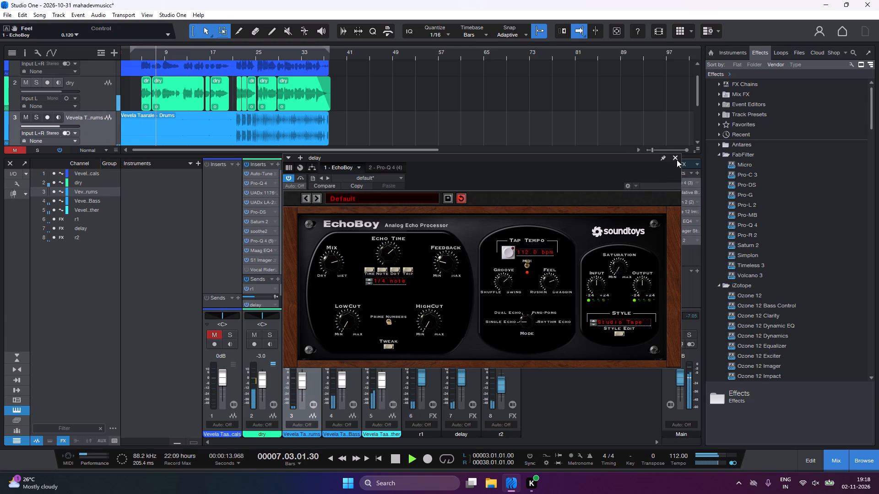
pyautogui.click(677, 160)
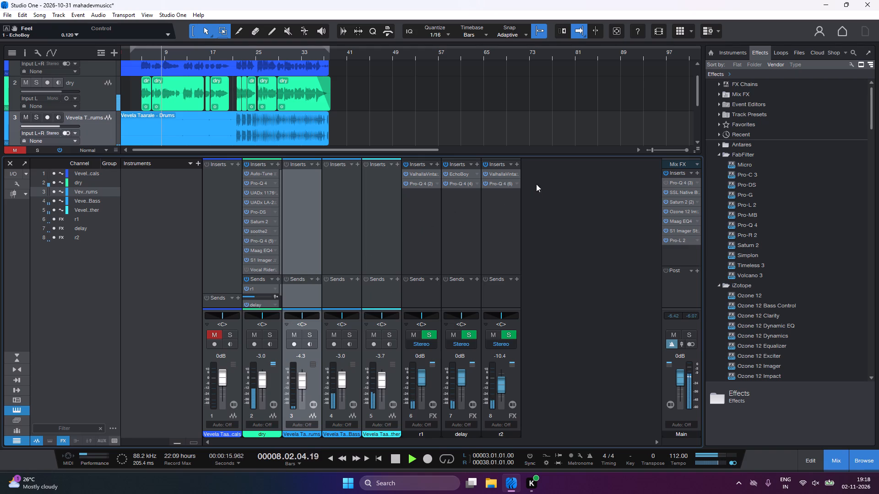
# Open the SSL Native Bus Compressor on the Main channel, set its threshold to 6.6 dB, and replay from the loop start.
pyautogui.click(698, 193)
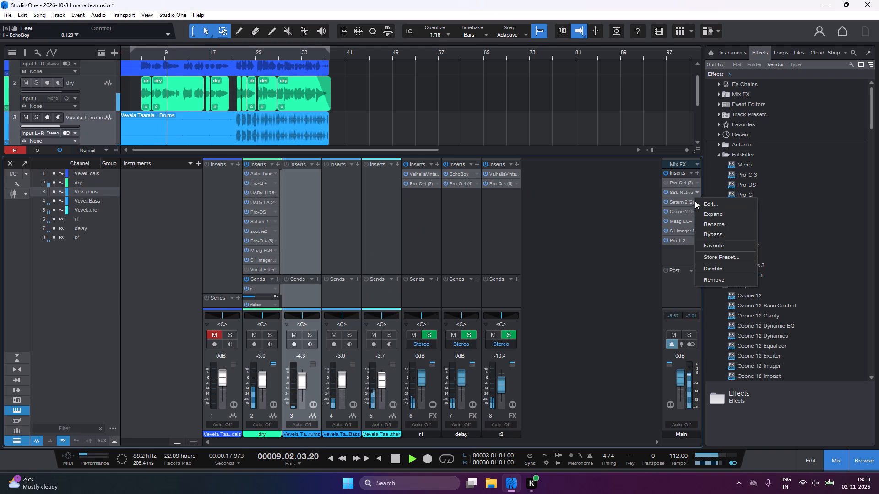
pyautogui.click(704, 206)
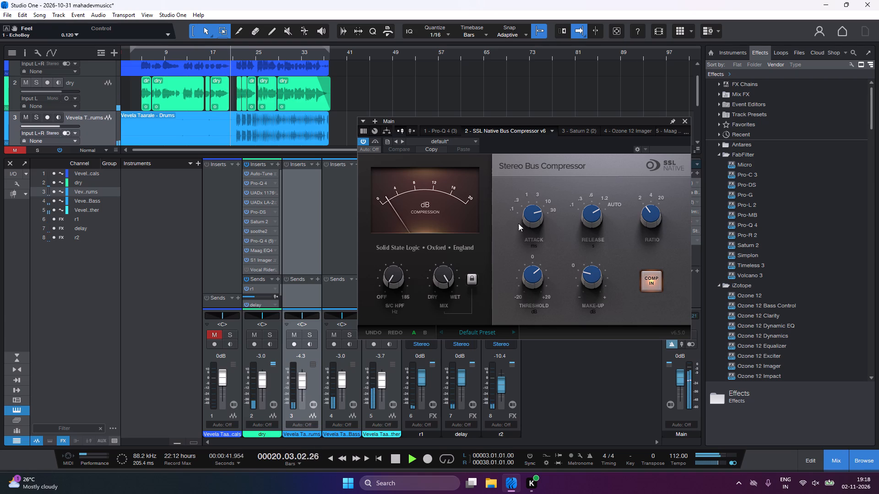
pyautogui.click(540, 215)
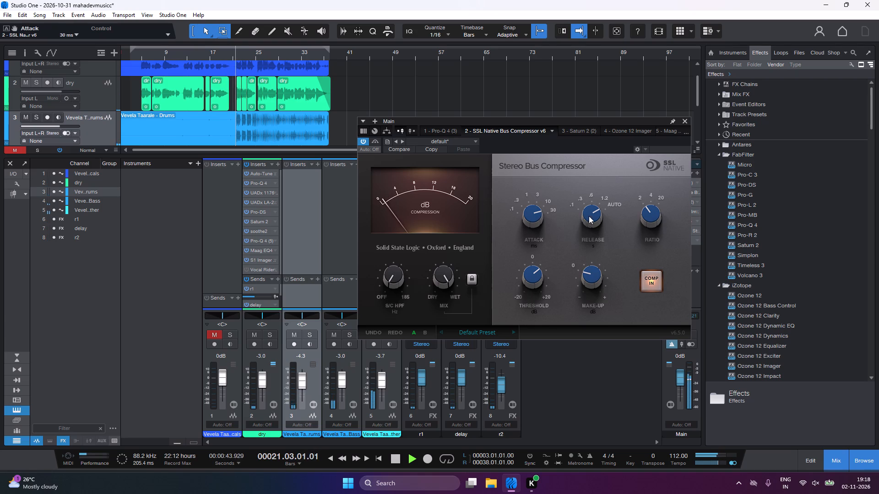
pyautogui.click(532, 275)
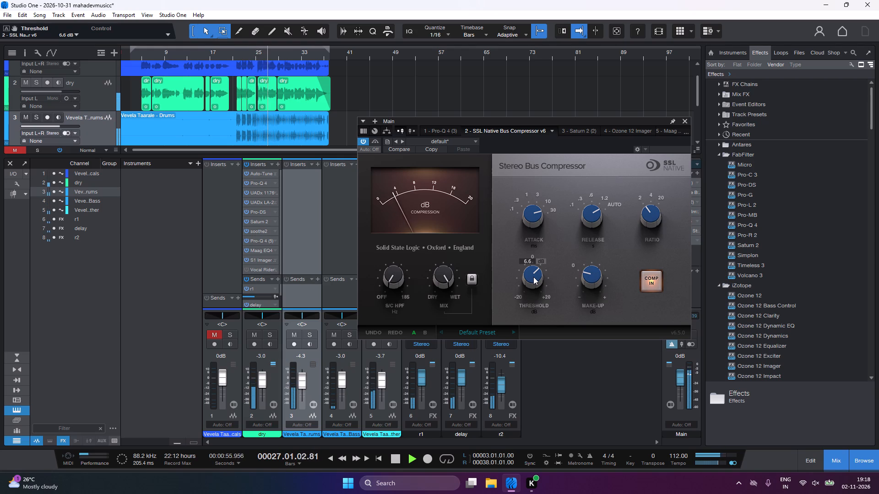
pyautogui.press('1')
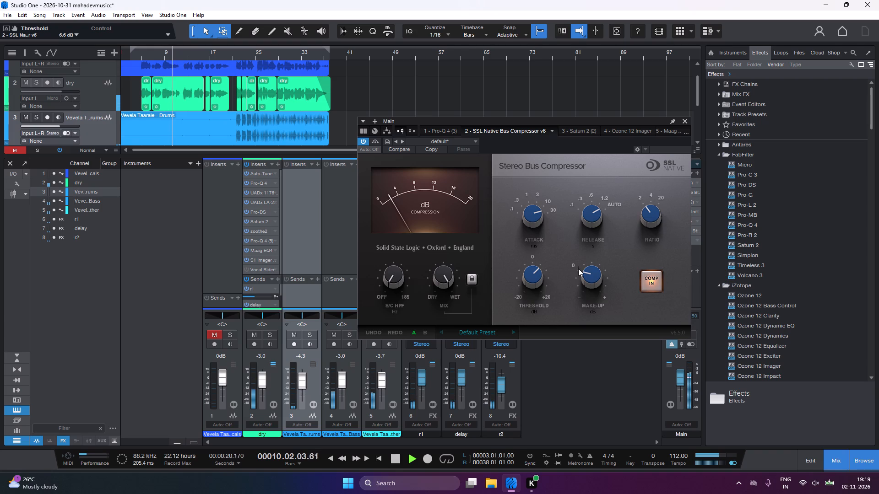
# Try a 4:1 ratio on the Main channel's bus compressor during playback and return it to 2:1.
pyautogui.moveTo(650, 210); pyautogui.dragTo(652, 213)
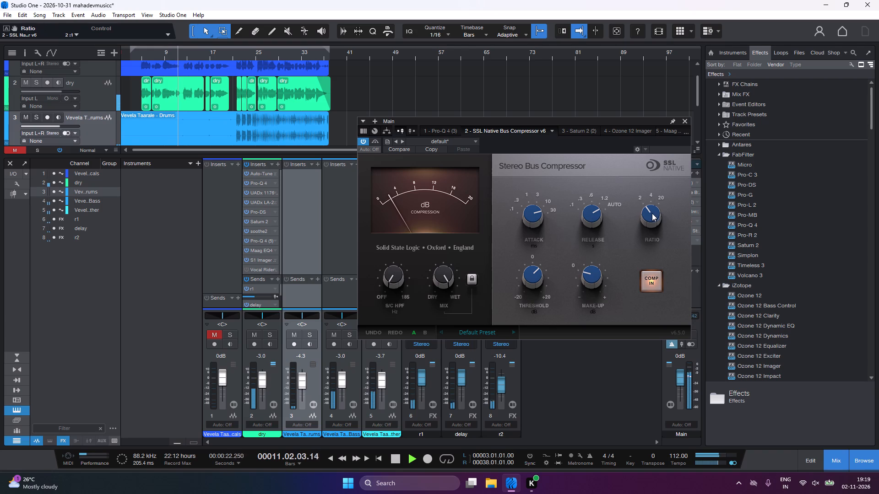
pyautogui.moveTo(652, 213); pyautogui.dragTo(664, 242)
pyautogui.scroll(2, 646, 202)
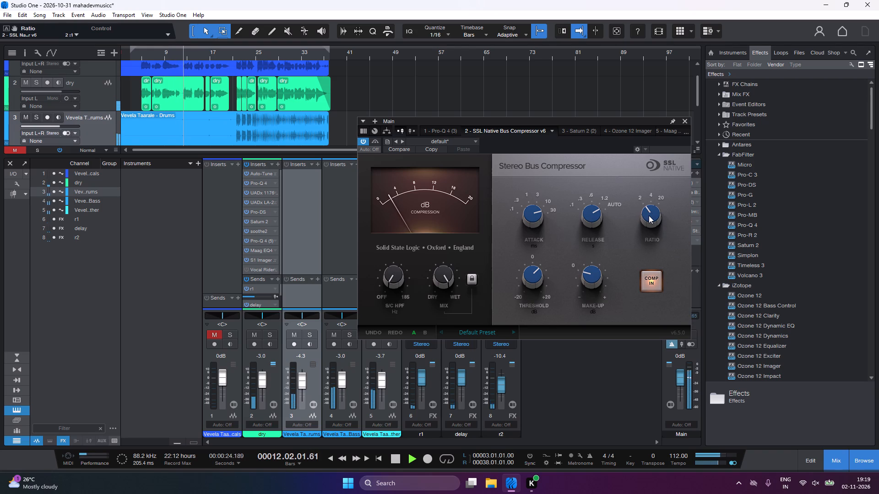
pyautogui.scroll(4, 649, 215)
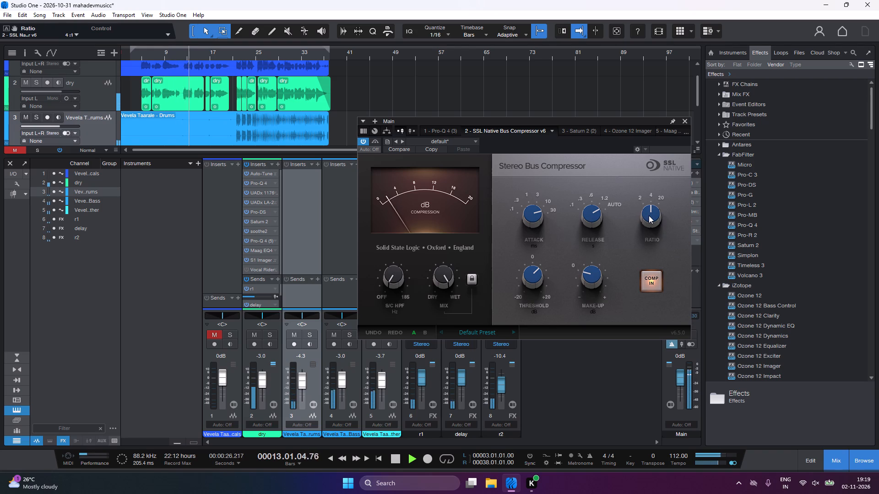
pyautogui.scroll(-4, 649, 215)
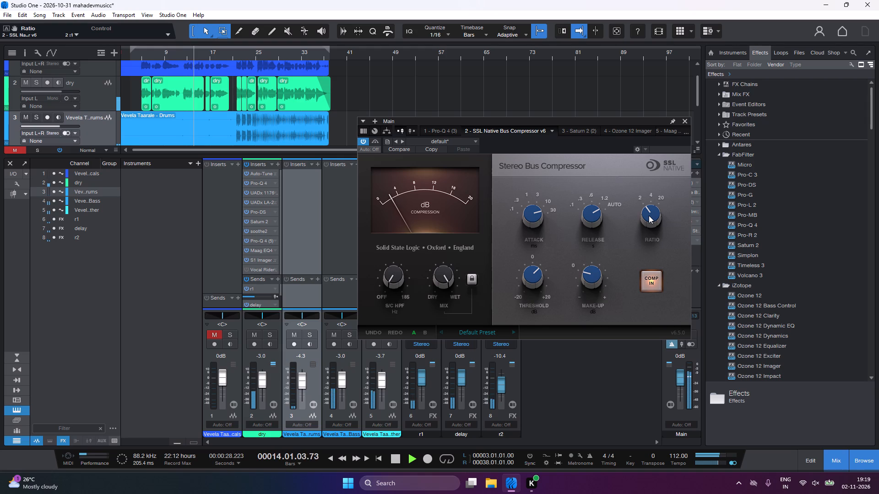
# Set the bus compressor's make-up gain to -0.7 dB on the Main channel and close the compressor.
pyautogui.scroll(-2, 586, 271)
pyautogui.scroll(1, 586, 271)
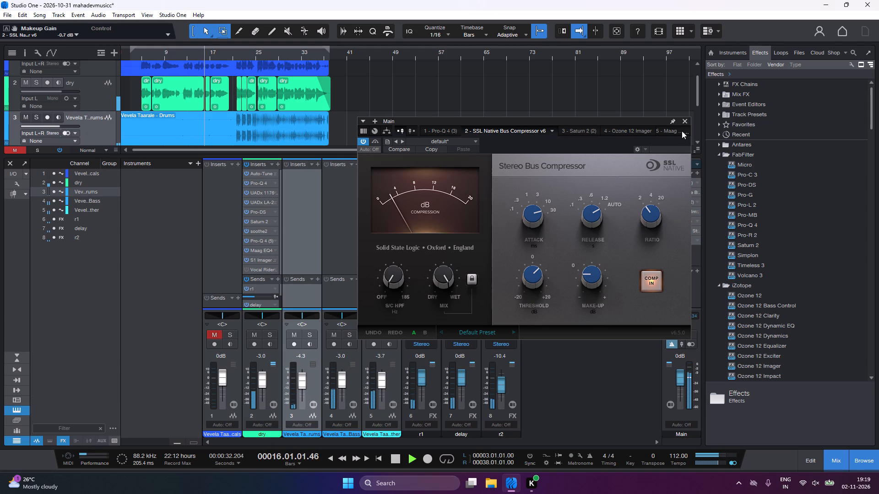
pyautogui.click(684, 123)
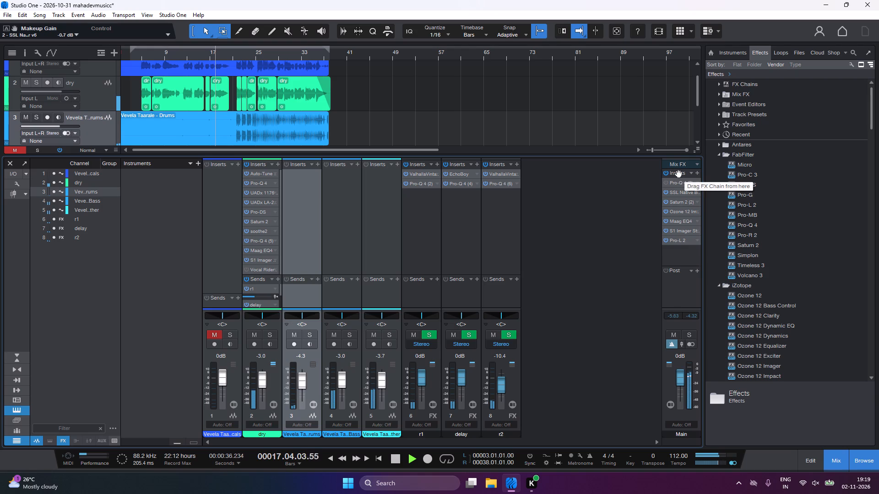
# Open Saturn 2 (2) on the Main channel, set its Warm Tape drive to 25.0 %, and close it.
pyautogui.click(696, 202)
pyautogui.click(699, 215)
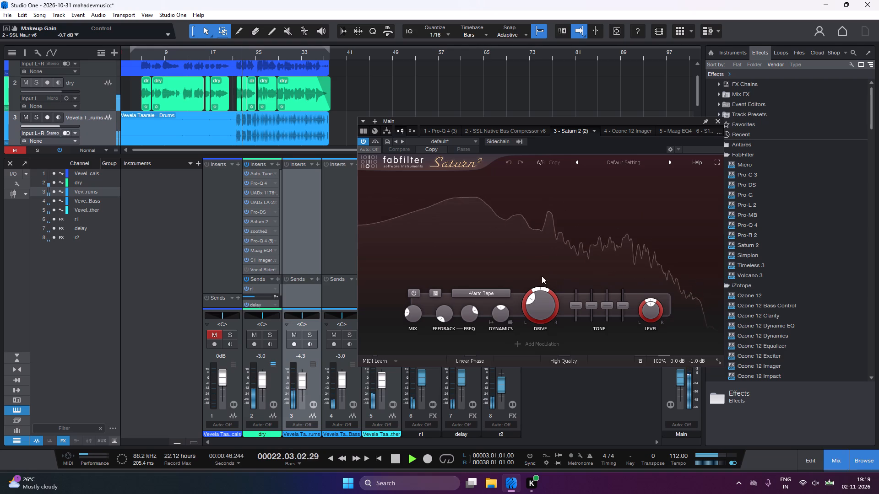
pyautogui.moveTo(540, 296); pyautogui.dragTo(540, 297)
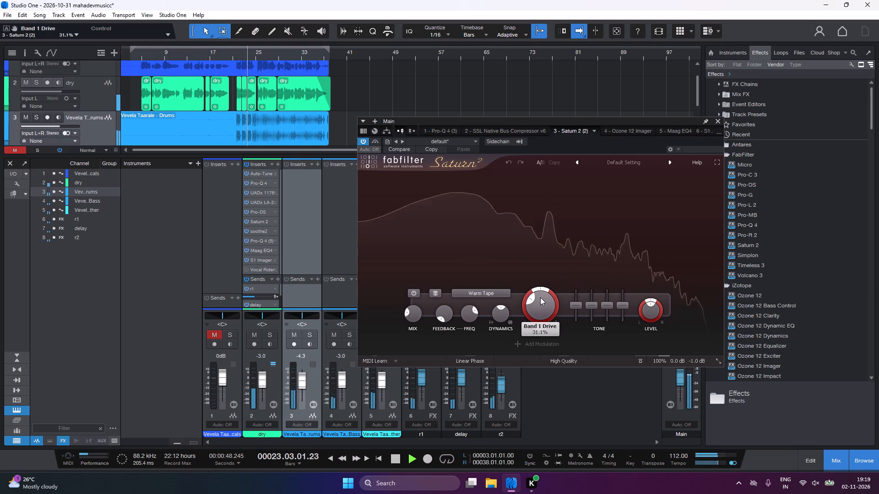
pyautogui.moveTo(540, 297); pyautogui.dragTo(543, 311)
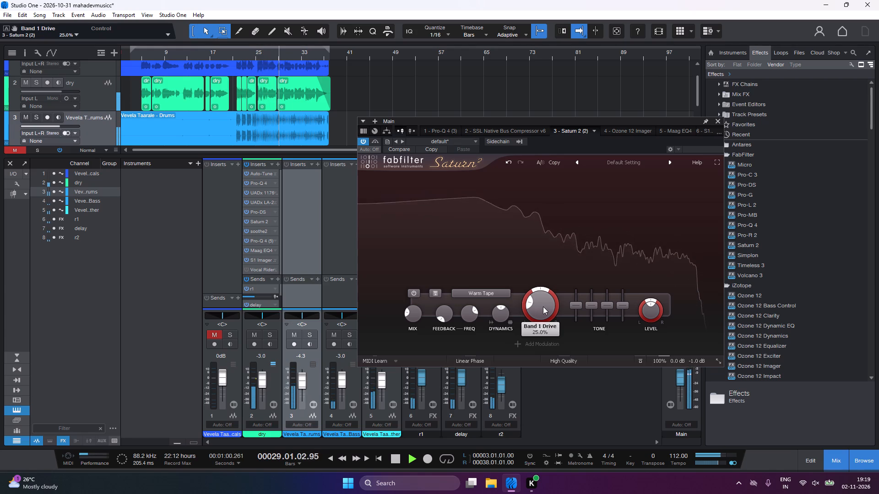
pyautogui.click(475, 314)
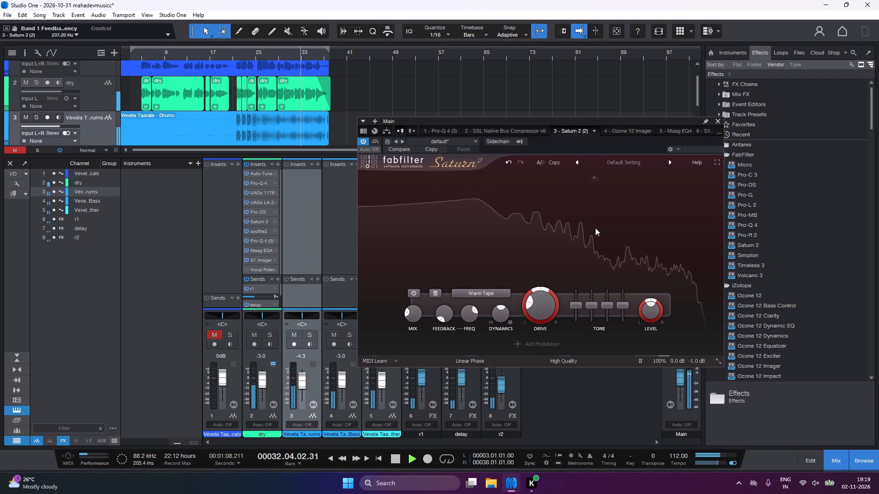
pyautogui.click(717, 124)
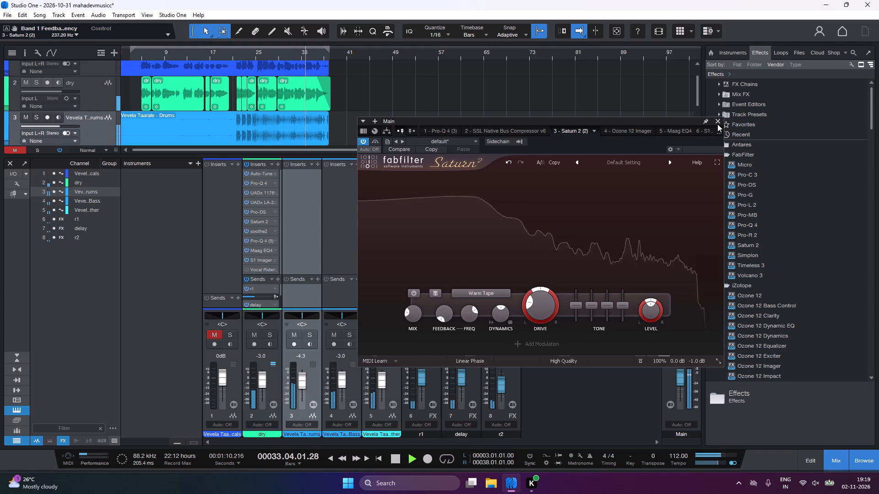
# Widen bands 2, 3 and 4 to 12, 18 and 26 in the Main channel's Ozone 12 Imager during playback, and close it.
pyautogui.click(696, 210)
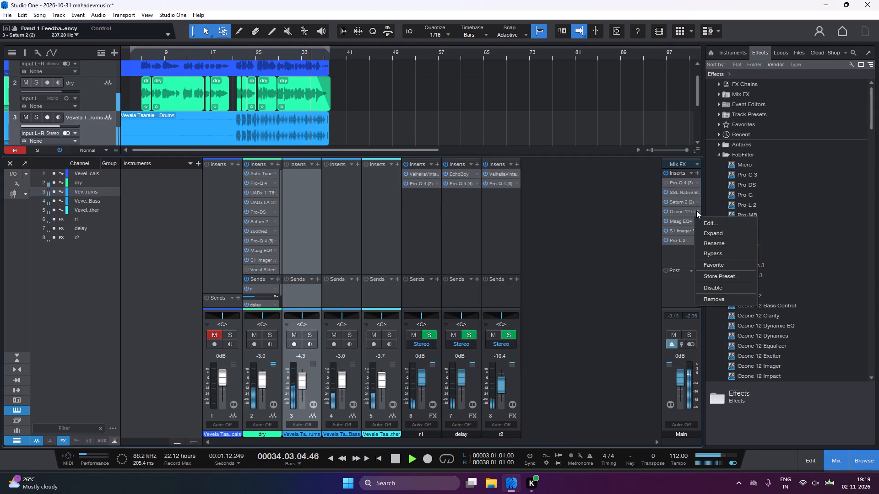
pyautogui.click(698, 219)
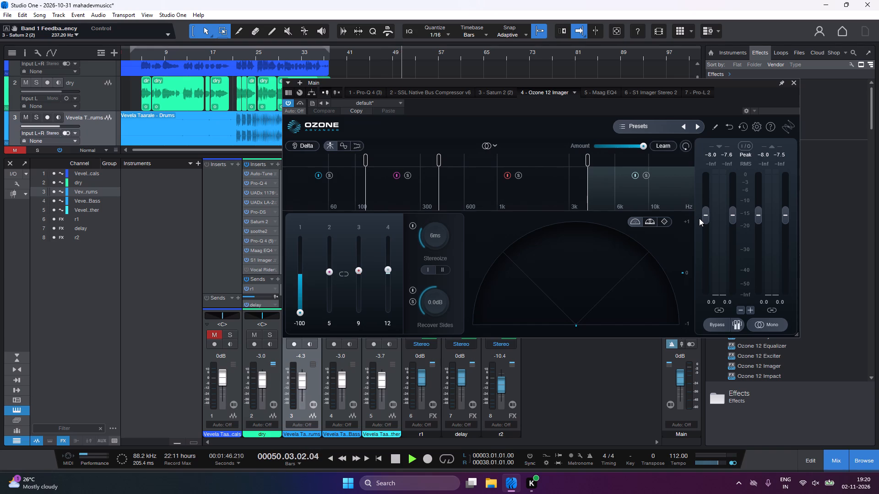
pyautogui.press('1')
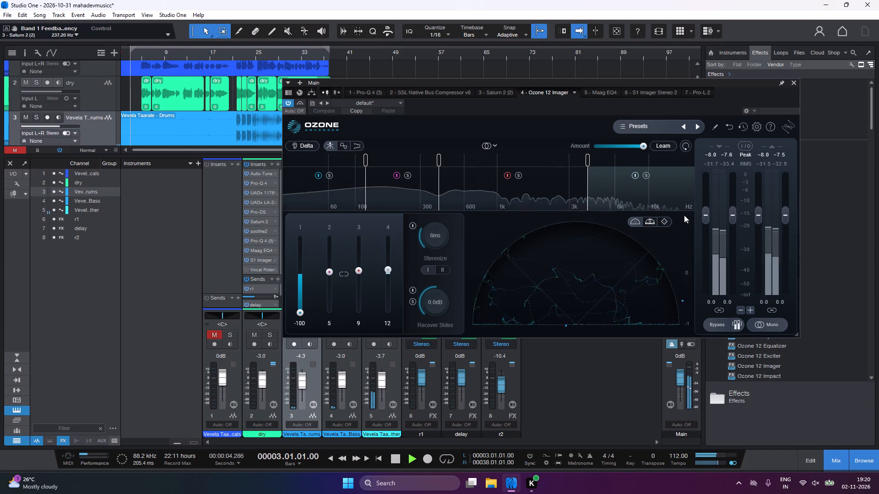
pyautogui.click(333, 272)
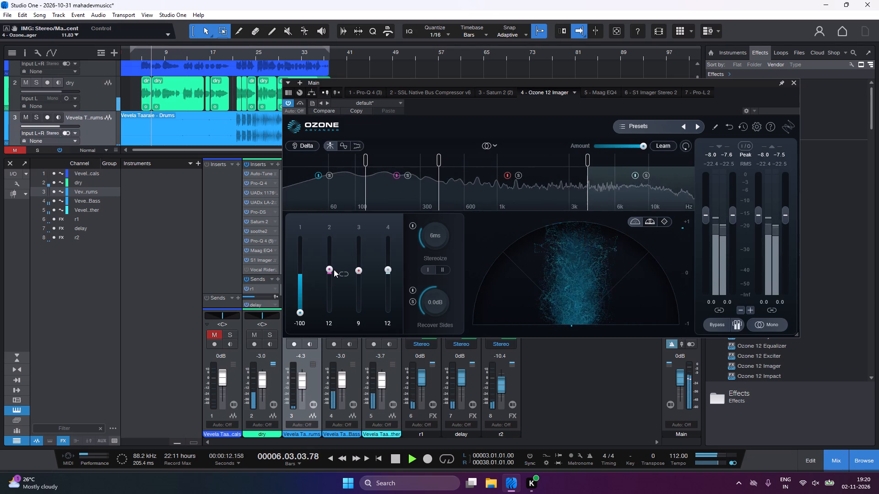
pyautogui.click(357, 270)
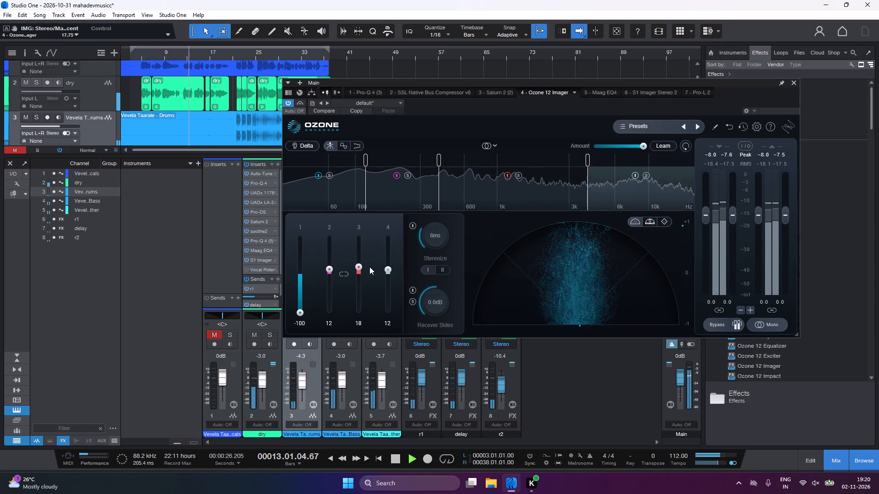
pyautogui.moveTo(386, 270); pyautogui.dragTo(387, 265)
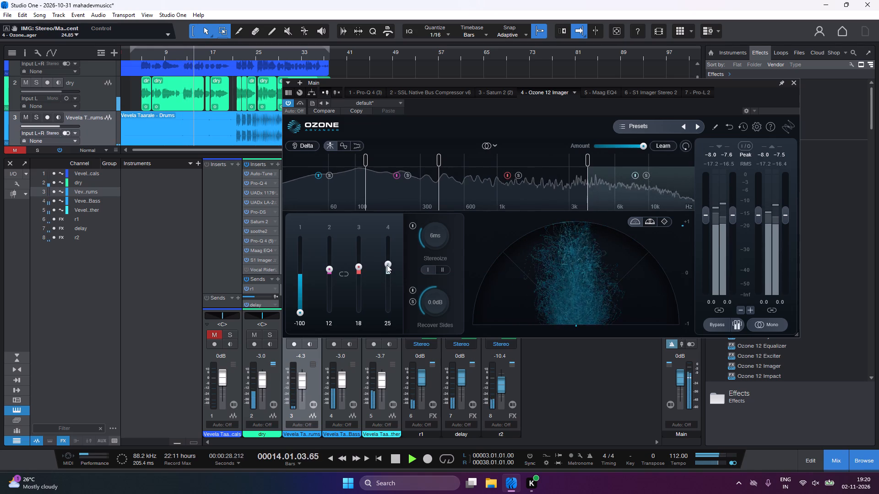
pyautogui.moveTo(387, 265); pyautogui.dragTo(387, 264)
pyautogui.click(794, 84)
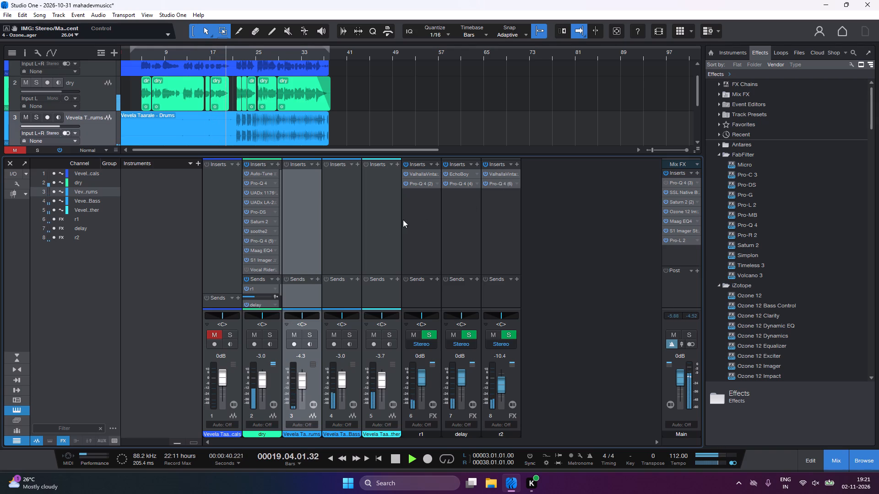
# Open Maag EQ4 on the Main channel, replay from the loop start, and set its Sub and 160 Hz bands to -0.5 each.
pyautogui.click(699, 220)
pyautogui.click(700, 228)
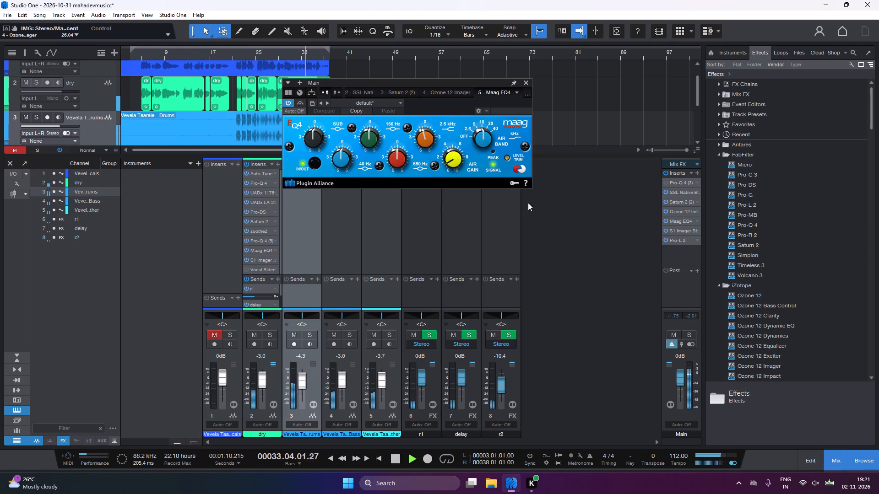
pyautogui.press('1')
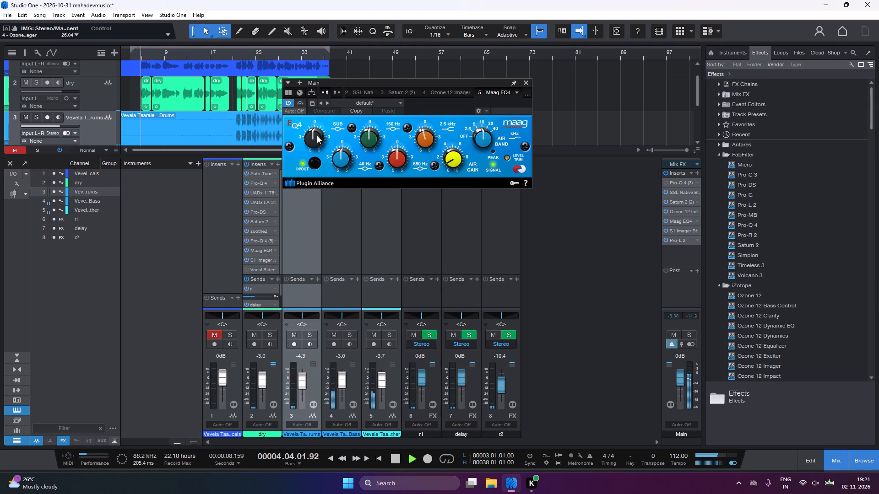
pyautogui.moveTo(316, 135); pyautogui.dragTo(324, 145)
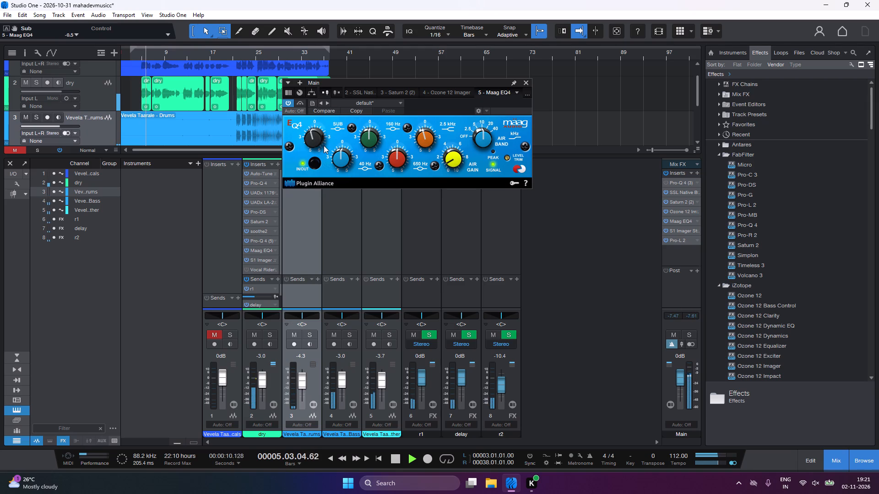
pyautogui.click(311, 141)
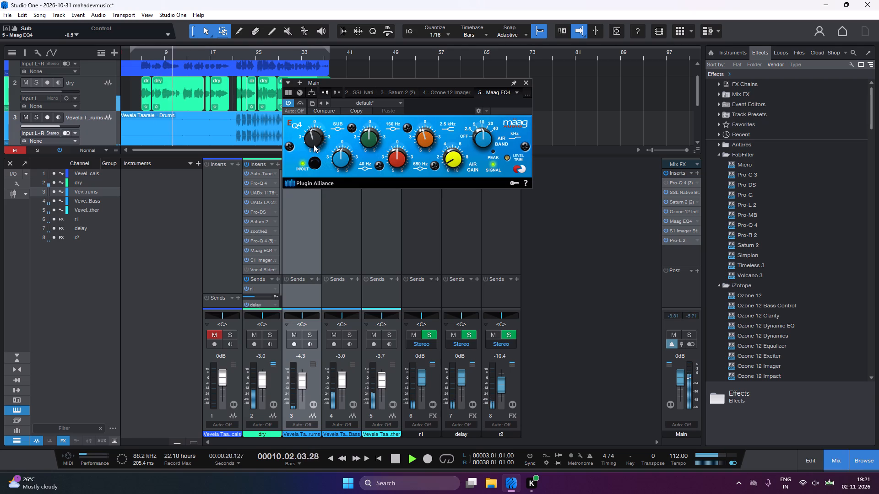
pyautogui.click(374, 135)
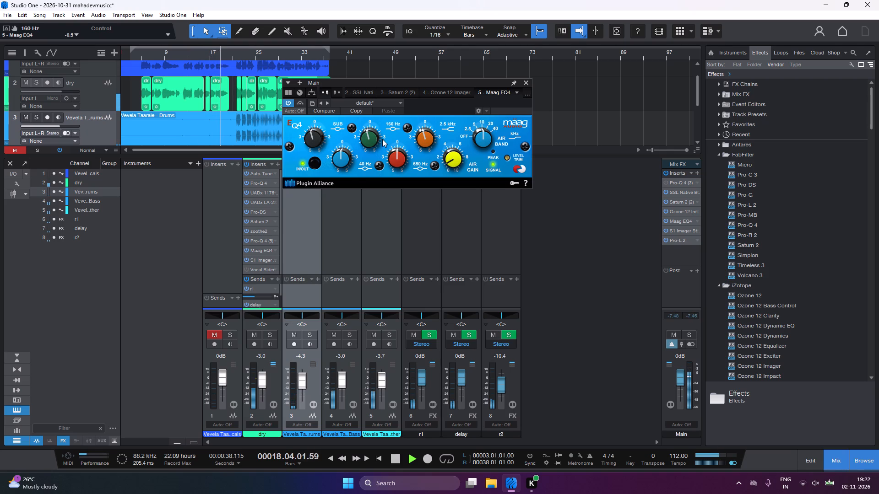
# Adjust the Maag EQ4's Air Band frequency and 2.5 kHz band on the Main channel and set Air Gain to 2.0 while replaying from the loop start.
pyautogui.click(422, 136)
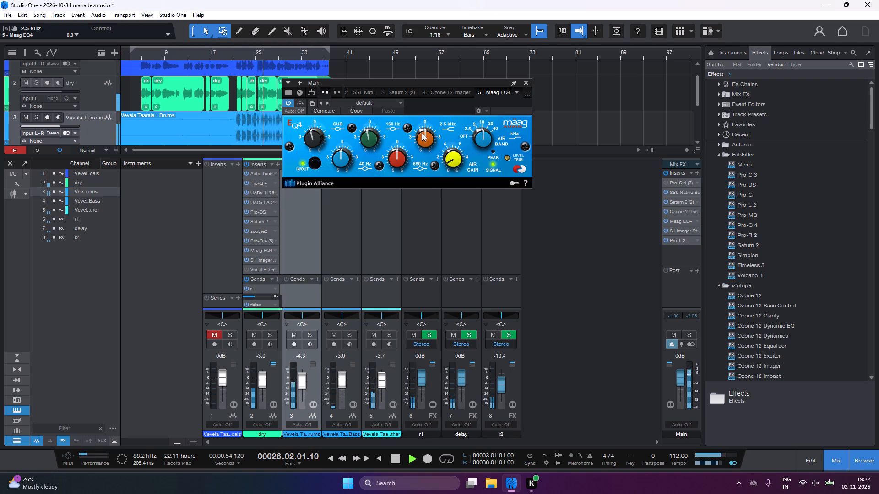
pyautogui.press('1')
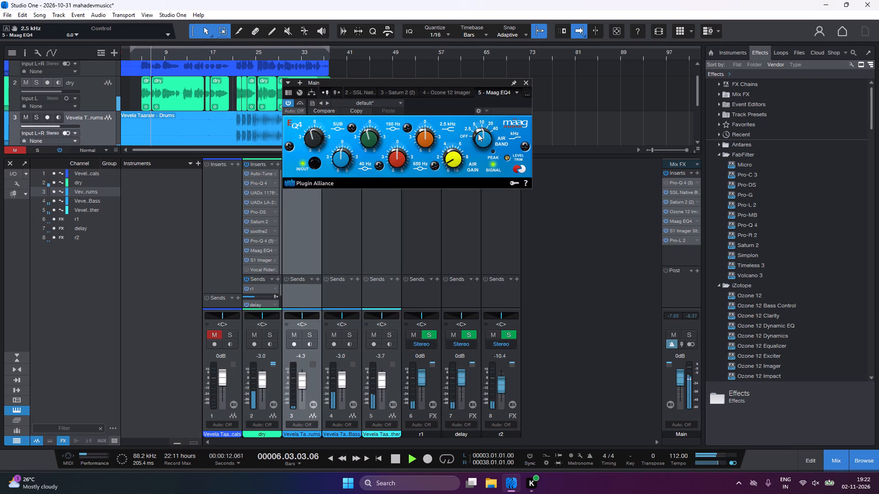
pyautogui.moveTo(478, 134); pyautogui.dragTo(478, 127)
pyautogui.click(450, 155)
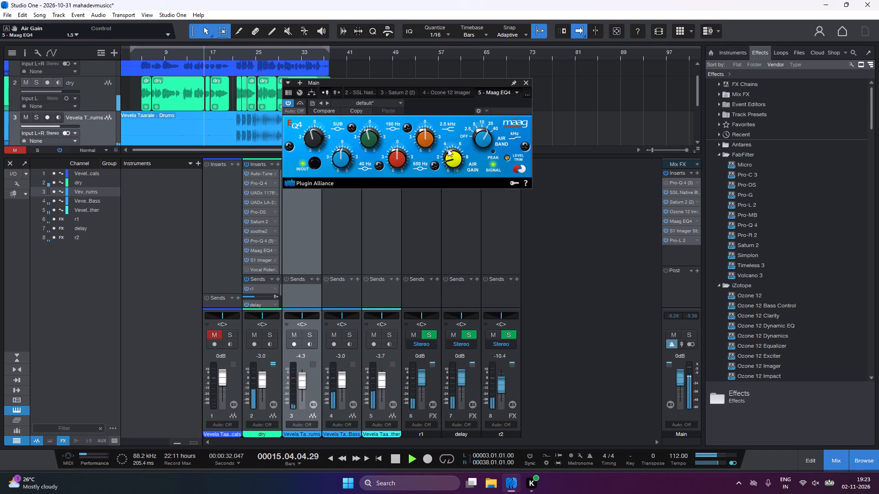
pyautogui.press('1')
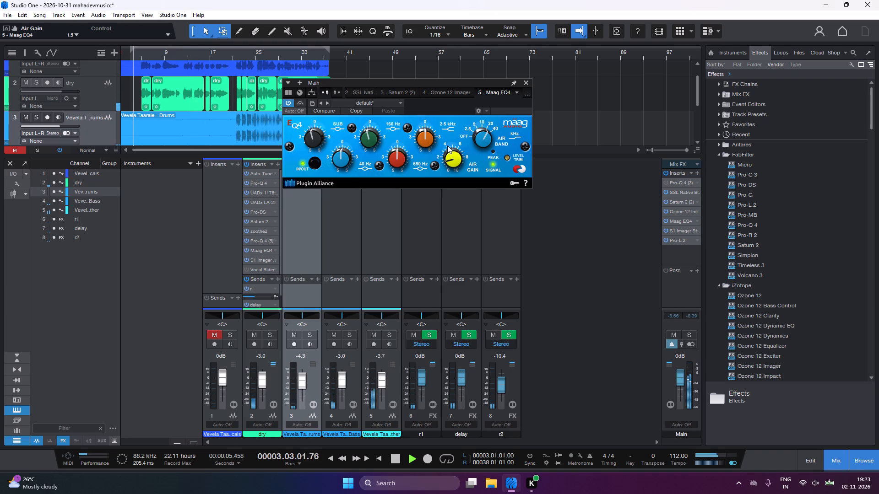
pyautogui.moveTo(428, 143); pyautogui.dragTo(428, 142)
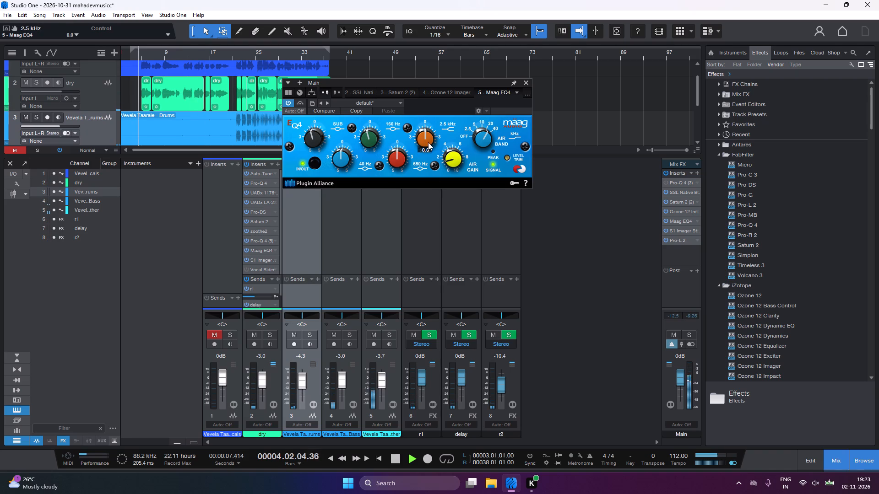
pyautogui.moveTo(428, 142); pyautogui.dragTo(428, 138)
pyautogui.moveTo(449, 155); pyautogui.dragTo(448, 145)
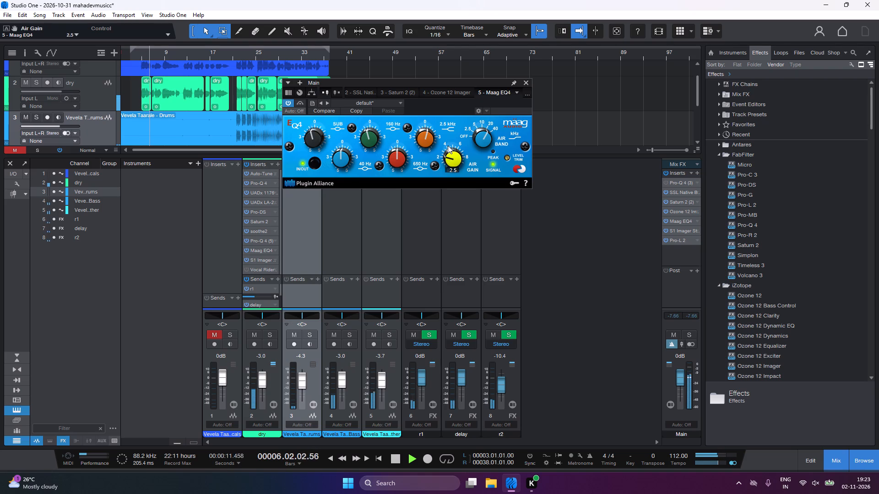
pyautogui.moveTo(448, 145); pyautogui.dragTo(450, 150)
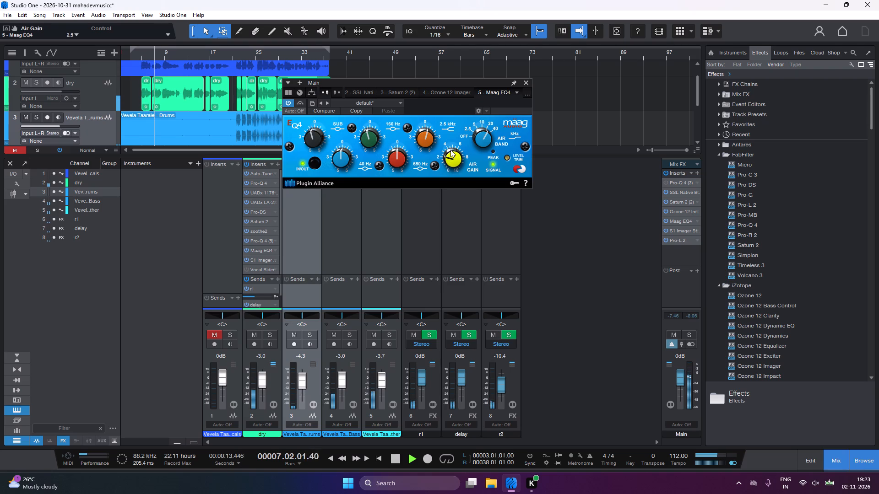
pyautogui.moveTo(455, 152); pyautogui.dragTo(456, 153)
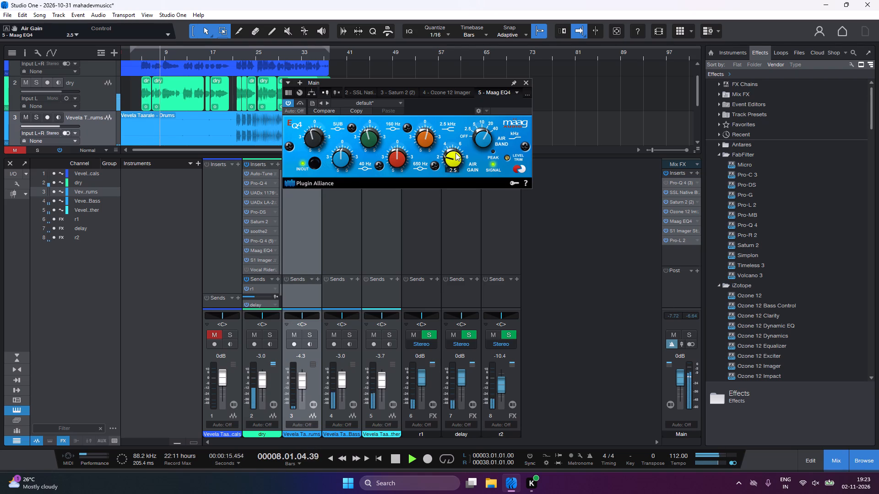
pyautogui.moveTo(456, 153); pyautogui.dragTo(461, 162)
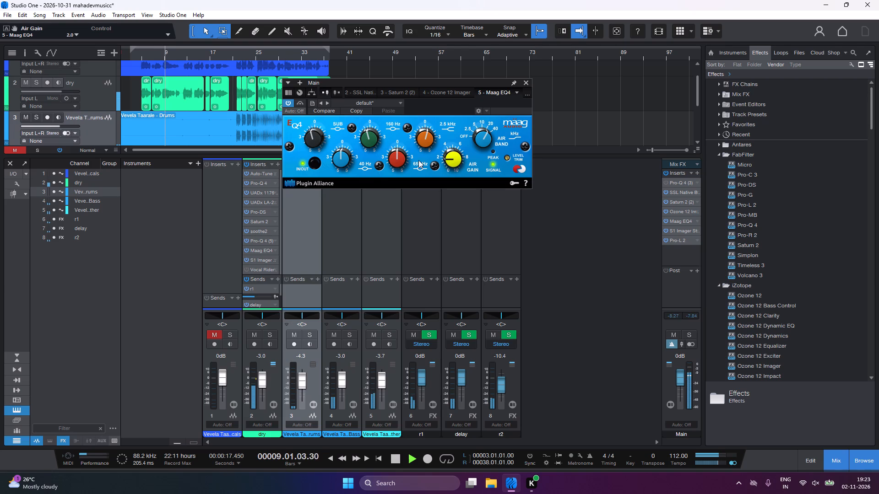
pyautogui.click(423, 144)
# Set the Maag EQ4's 650 Hz band to -0.5 on the Main channel and close the EQ.
pyautogui.moveTo(402, 160); pyautogui.dragTo(407, 162)
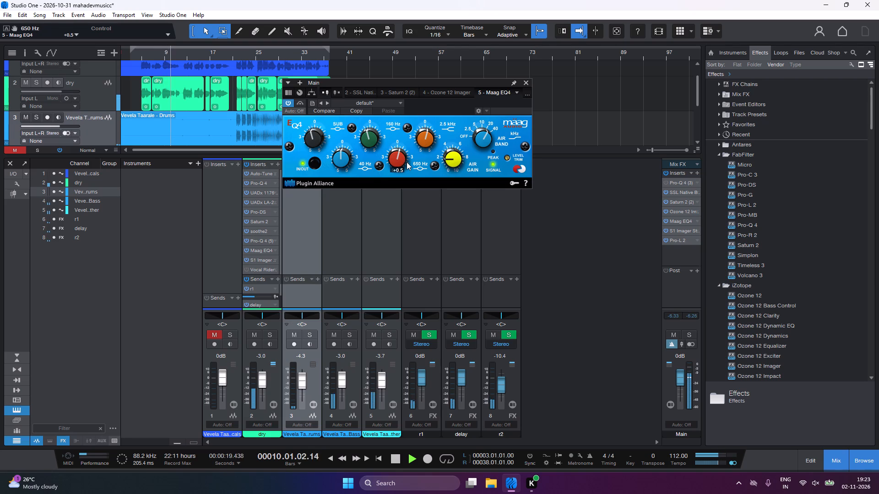
pyautogui.moveTo(407, 162); pyautogui.dragTo(392, 156)
pyautogui.moveTo(399, 156); pyautogui.dragTo(404, 160)
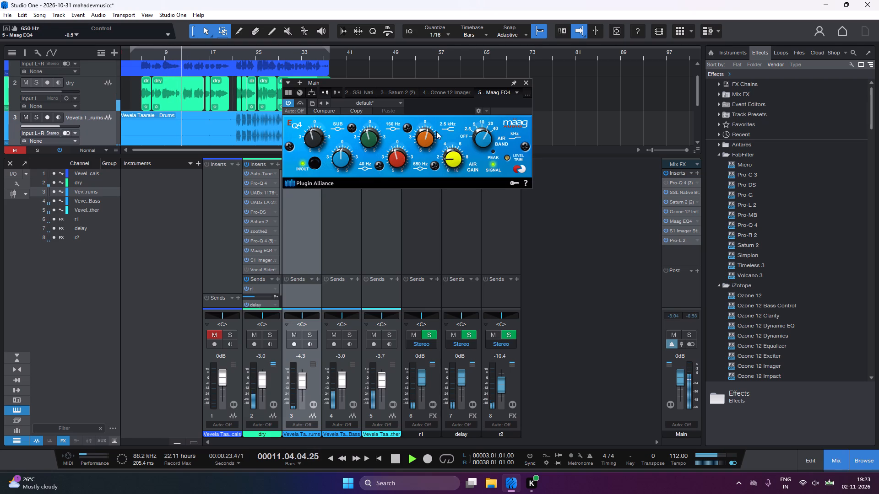
pyautogui.click(528, 83)
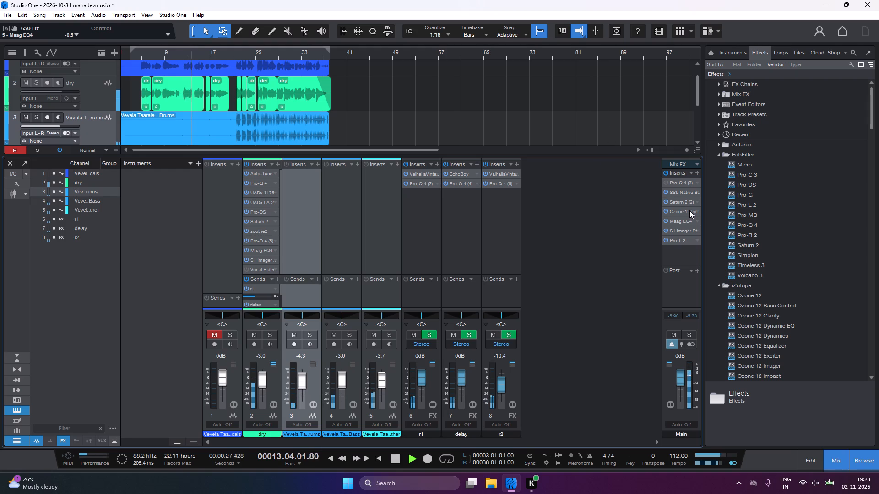
# Open S1 Imager Stereo on the Main channel, set its Width to 1.36, replay from the loop start, and close it.
pyautogui.click(698, 230)
pyautogui.click(699, 239)
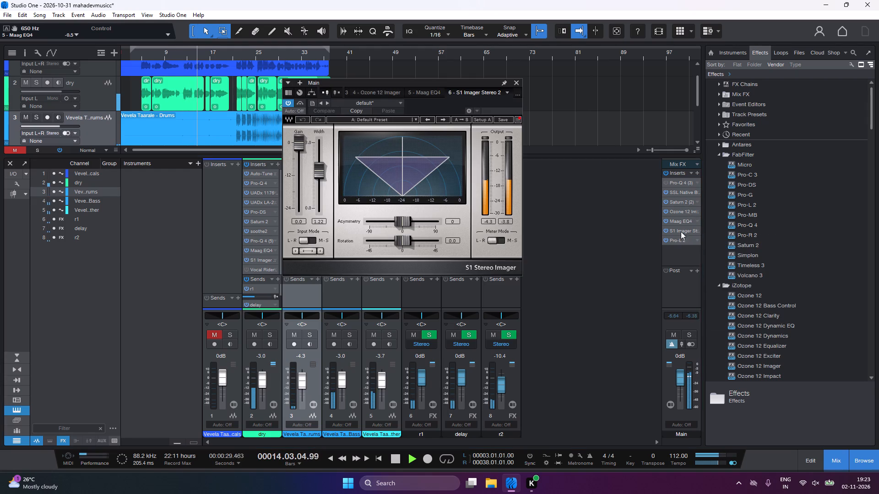
pyautogui.click(321, 172)
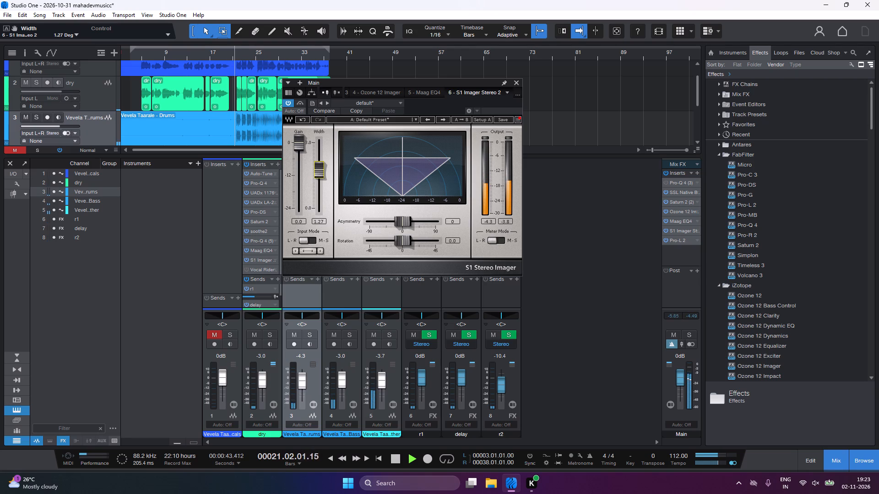
pyautogui.click(321, 171)
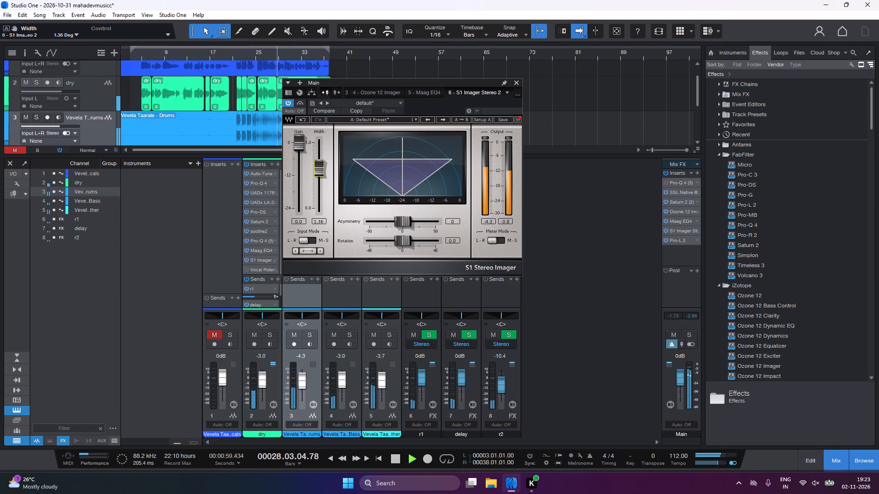
pyautogui.press('1')
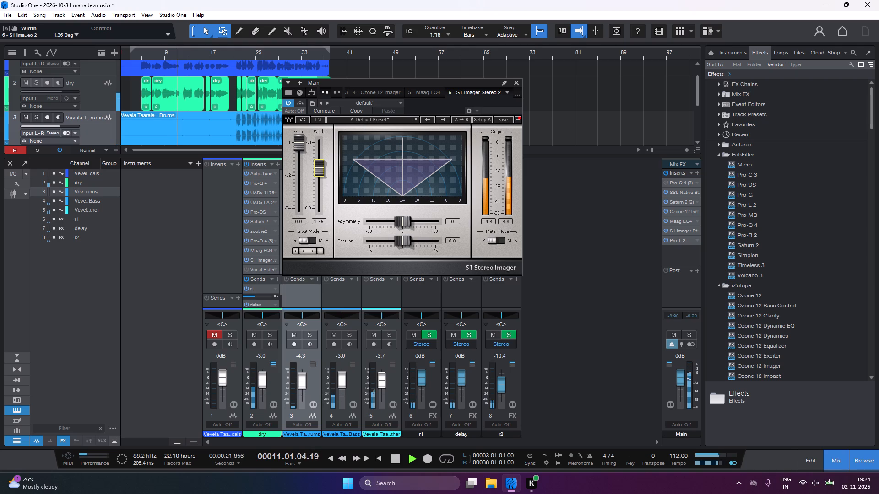
pyautogui.click(515, 84)
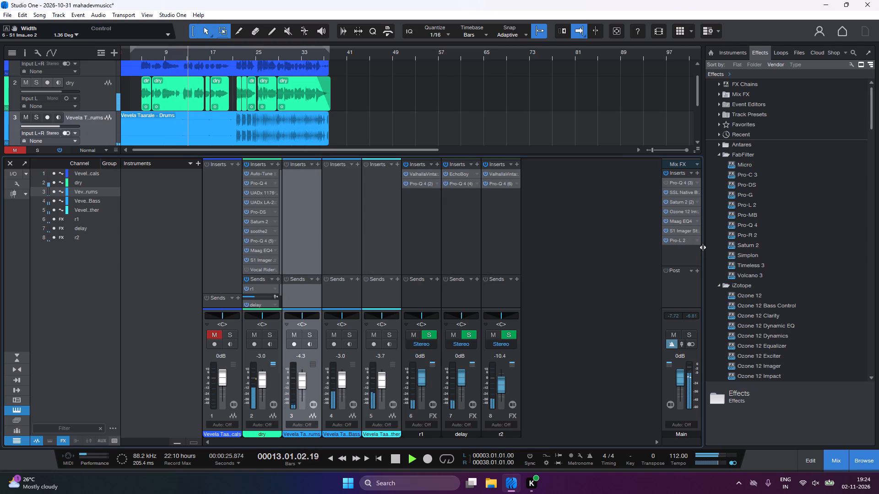
# Open Pro-L 2 on the Main channel, raise its gain to +9.65 dB during playback, and close the limiter.
pyautogui.click(695, 242)
pyautogui.click(701, 252)
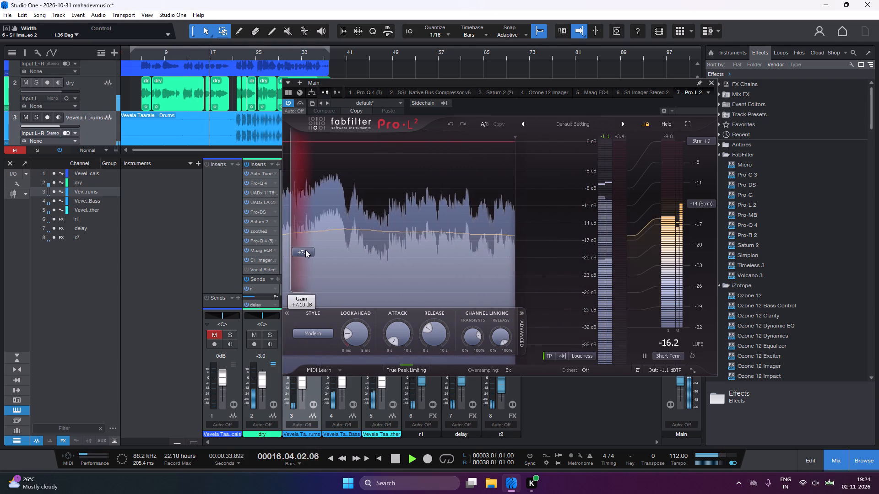
pyautogui.moveTo(305, 250); pyautogui.dragTo(305, 244)
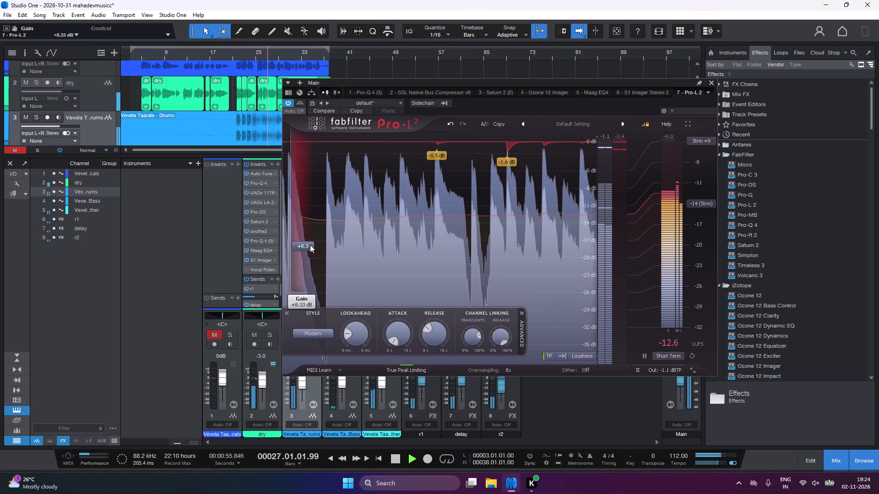
pyautogui.click(310, 245)
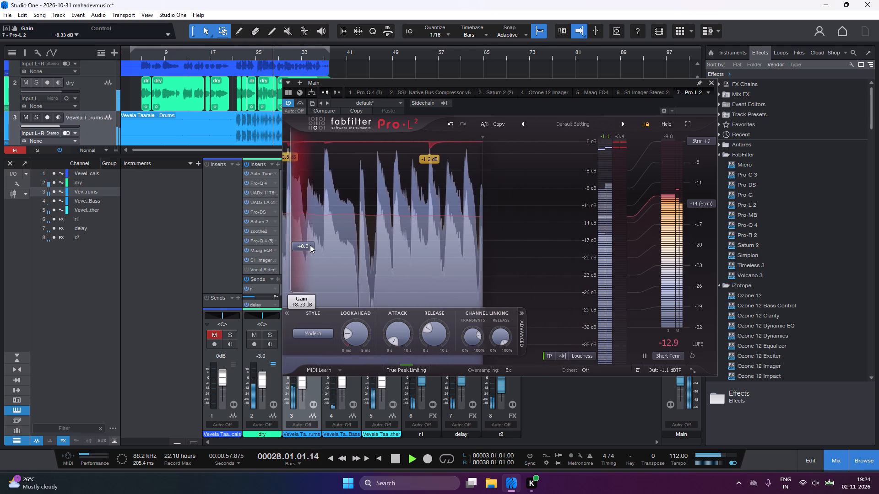
pyautogui.moveTo(310, 245); pyautogui.dragTo(310, 243)
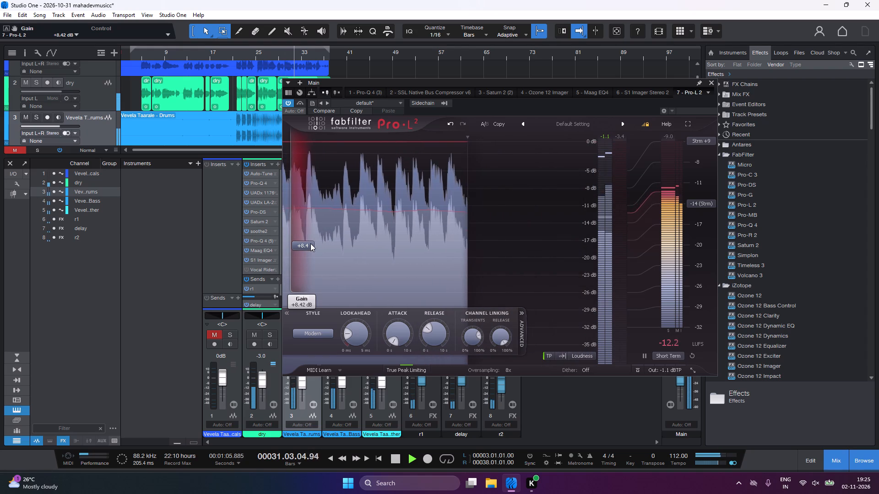
pyautogui.moveTo(310, 243); pyautogui.dragTo(311, 240)
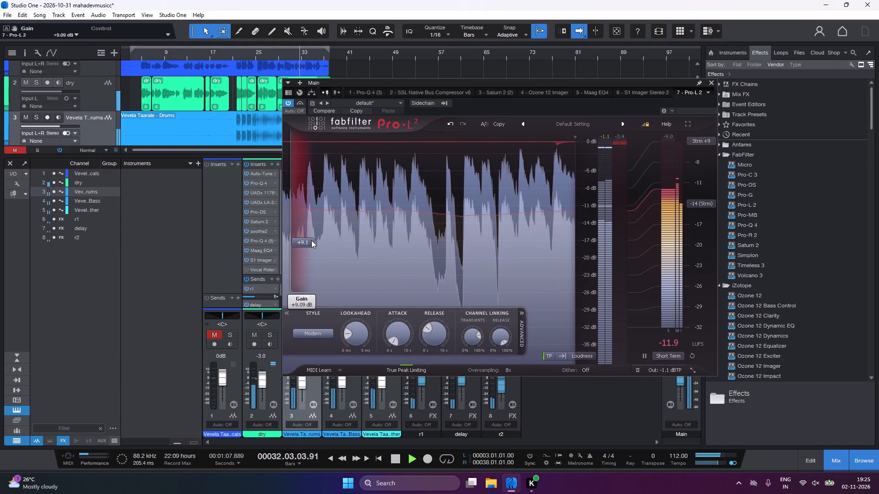
pyautogui.press('1')
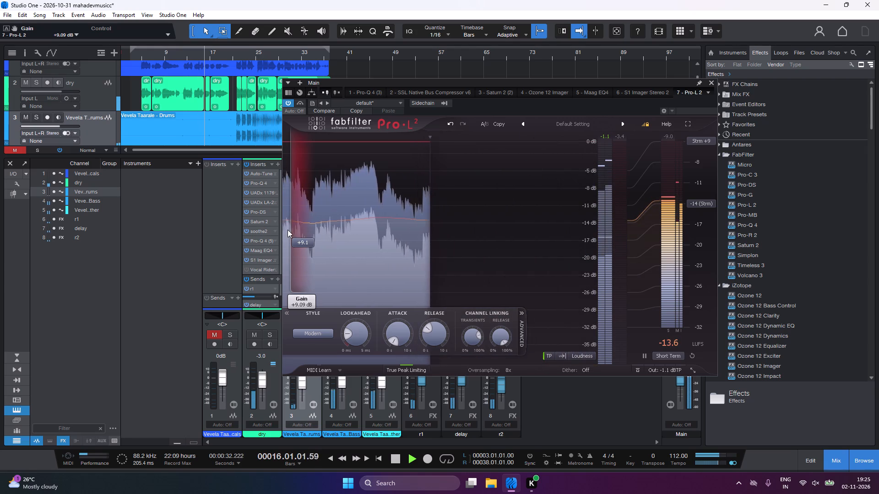
pyautogui.moveTo(304, 241); pyautogui.dragTo(309, 236)
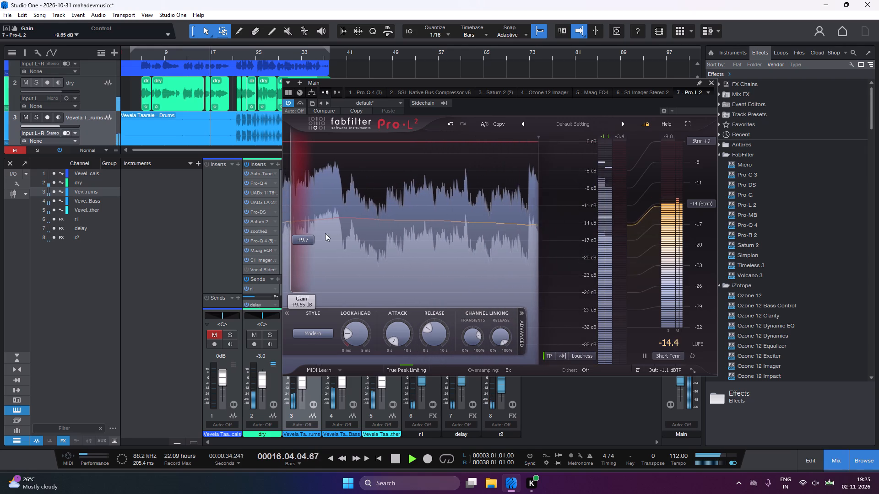
pyautogui.click(711, 82)
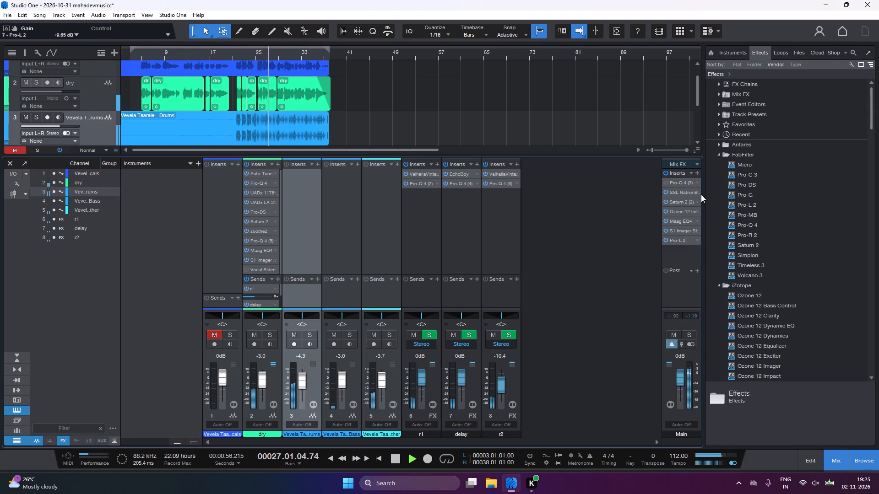
# Replay from the loop start and add Ozone 12 Clarity after Pro-L 2 in the Main channel's inserts.
pyautogui.press('1')
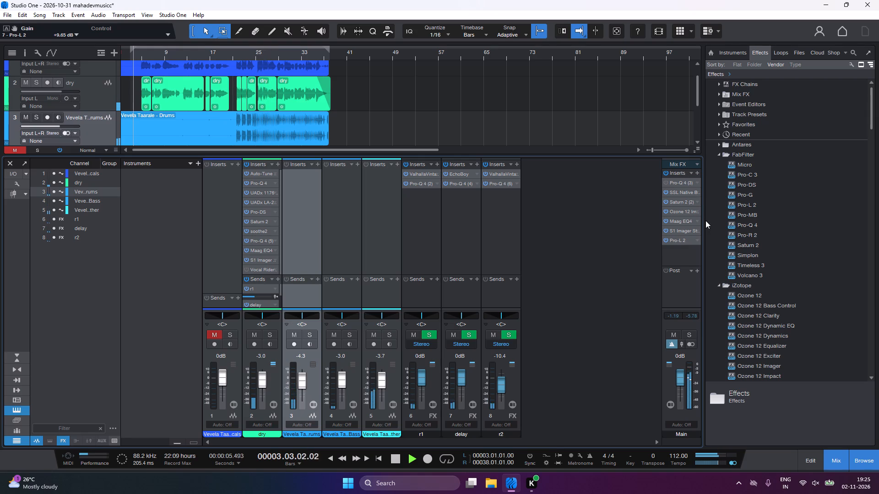
pyautogui.click(700, 221)
pyautogui.click(649, 225)
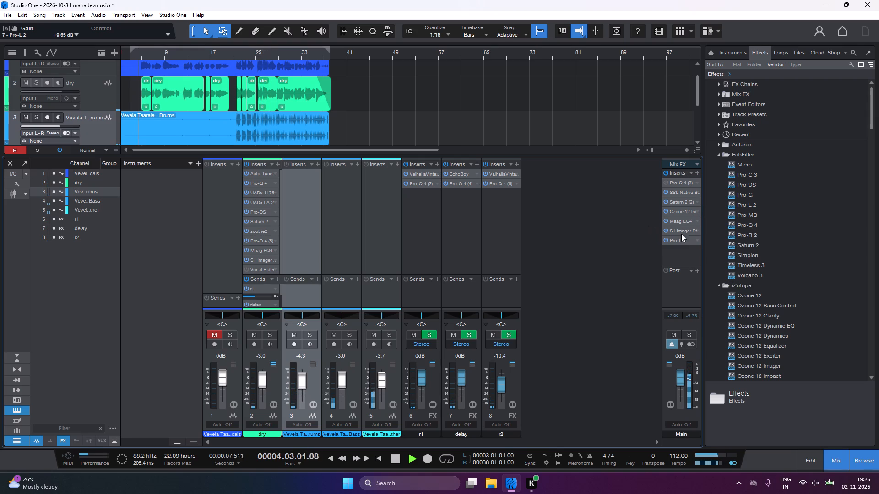
pyautogui.scroll(-6, 773, 255)
pyautogui.moveTo(773, 255); pyautogui.dragTo(673, 253)
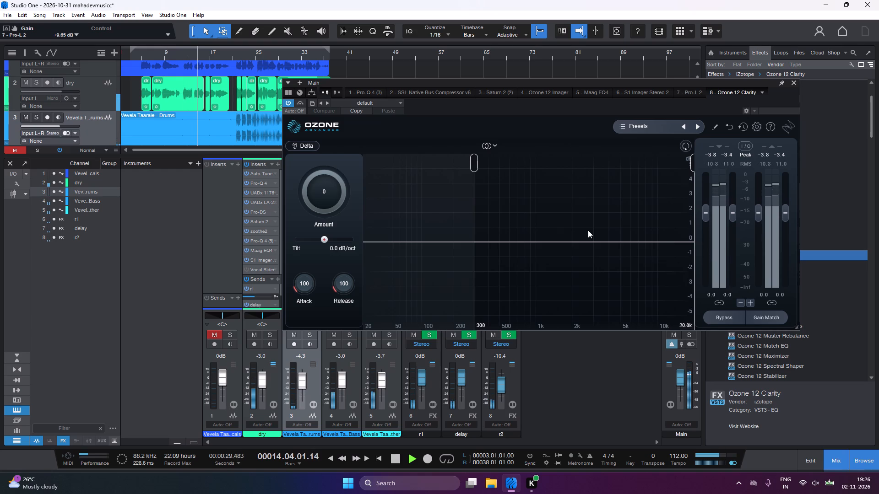
# Replay from the loop start and set Ozone 12 Clarity's Amount to 5.20 % on the Main channel.
pyautogui.press('1')
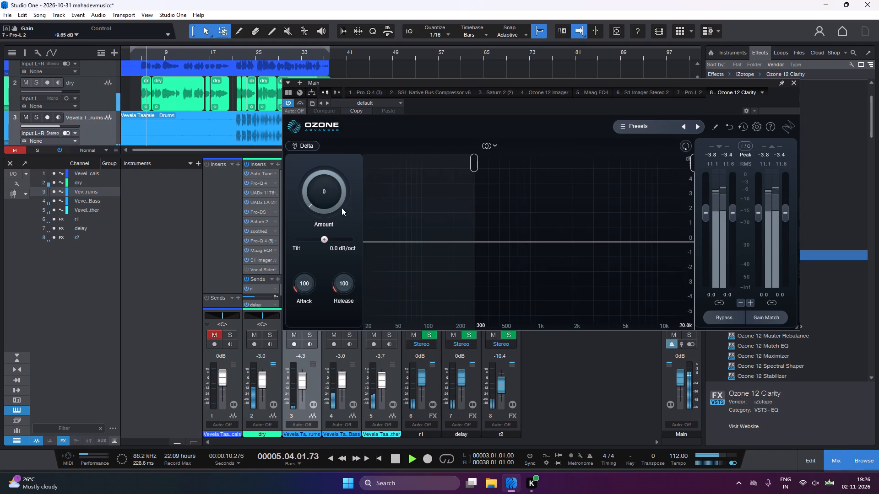
pyautogui.moveTo(337, 207); pyautogui.dragTo(331, 170)
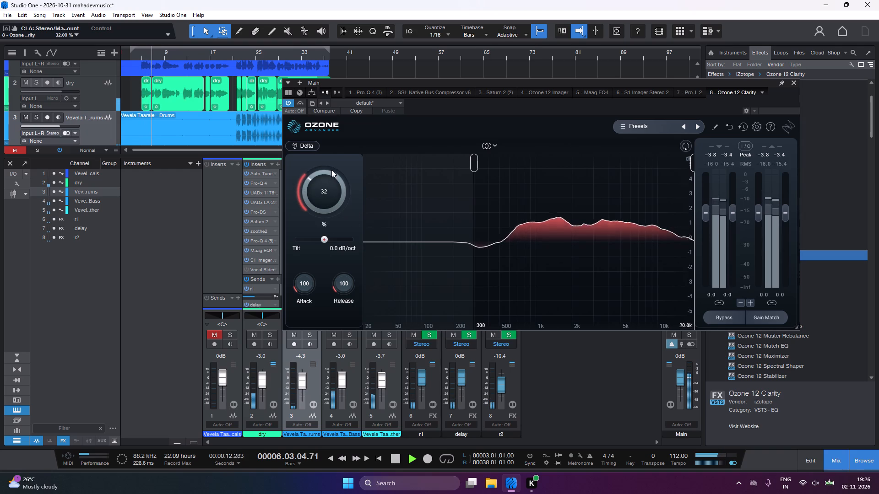
pyautogui.moveTo(331, 170); pyautogui.dragTo(335, 186)
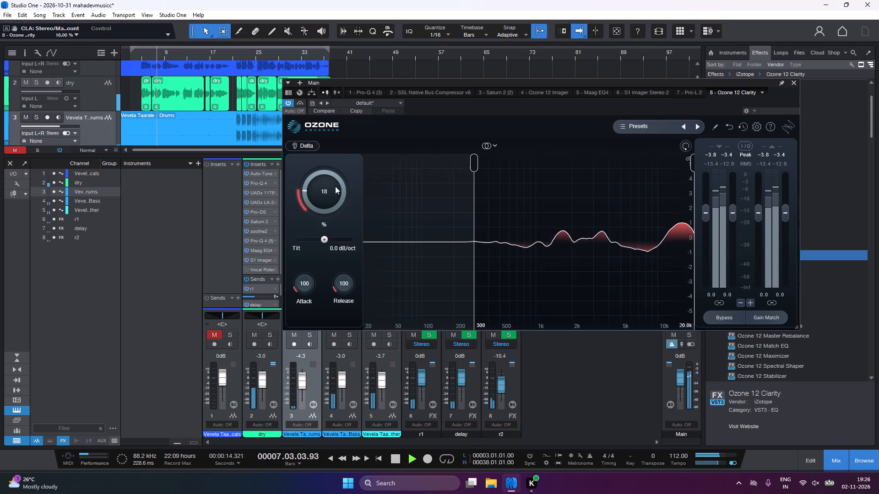
pyautogui.moveTo(335, 186); pyautogui.dragTo(339, 203)
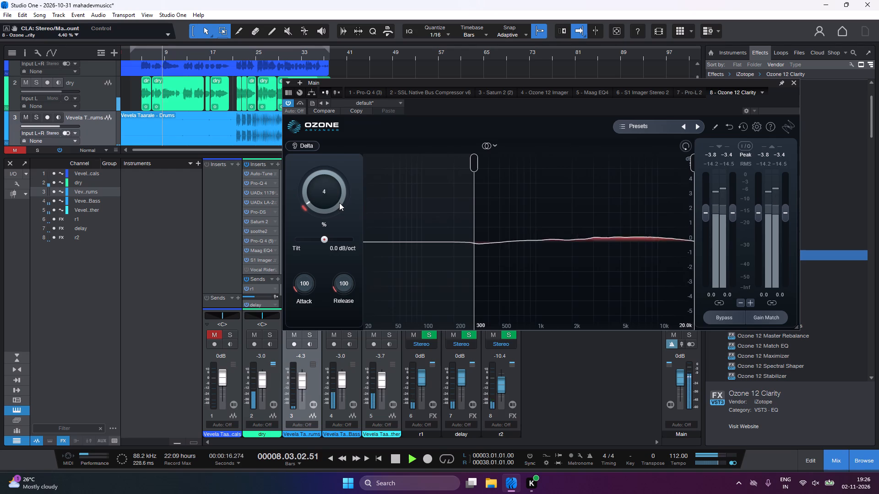
pyautogui.moveTo(339, 203); pyautogui.dragTo(339, 202)
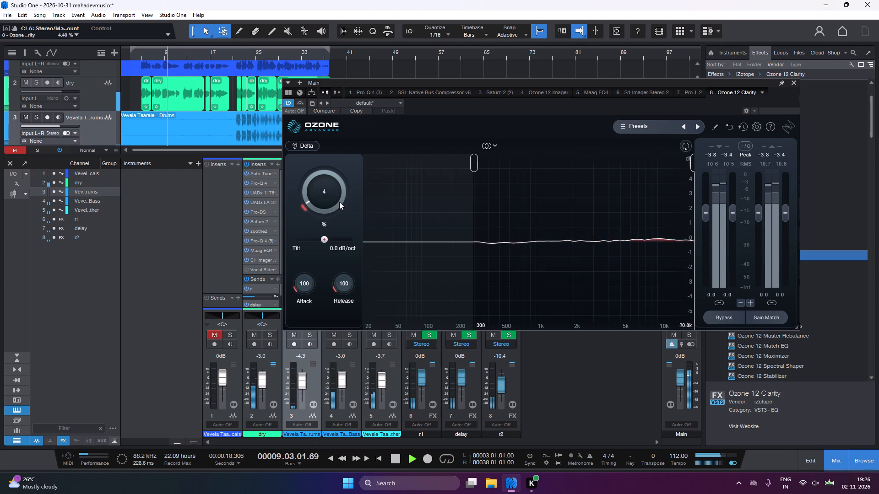
pyautogui.moveTo(339, 202); pyautogui.dragTo(339, 201)
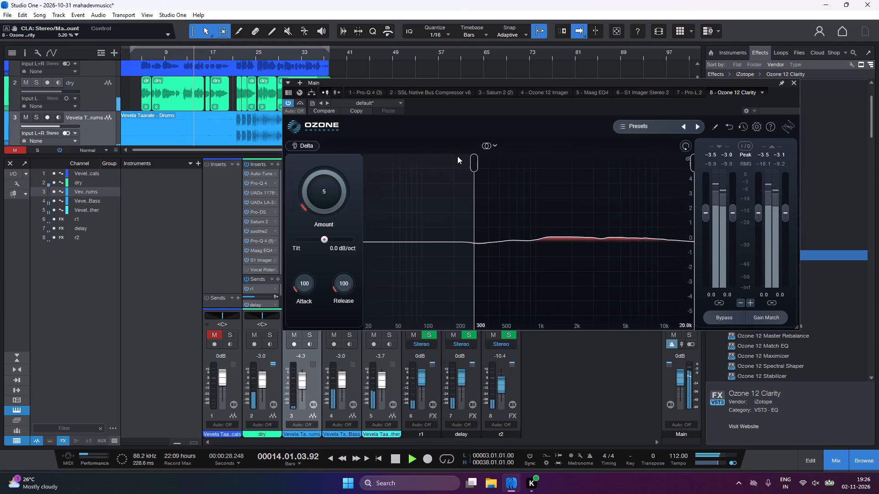
# Raise Ozone 12 Clarity's lower frequency limit to about 2.39 kHz.
pyautogui.moveTo(470, 159); pyautogui.dragTo(581, 147)
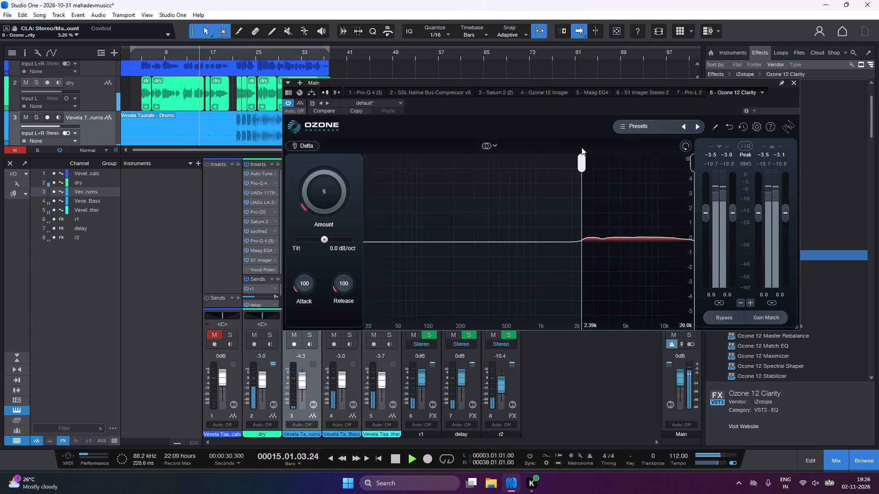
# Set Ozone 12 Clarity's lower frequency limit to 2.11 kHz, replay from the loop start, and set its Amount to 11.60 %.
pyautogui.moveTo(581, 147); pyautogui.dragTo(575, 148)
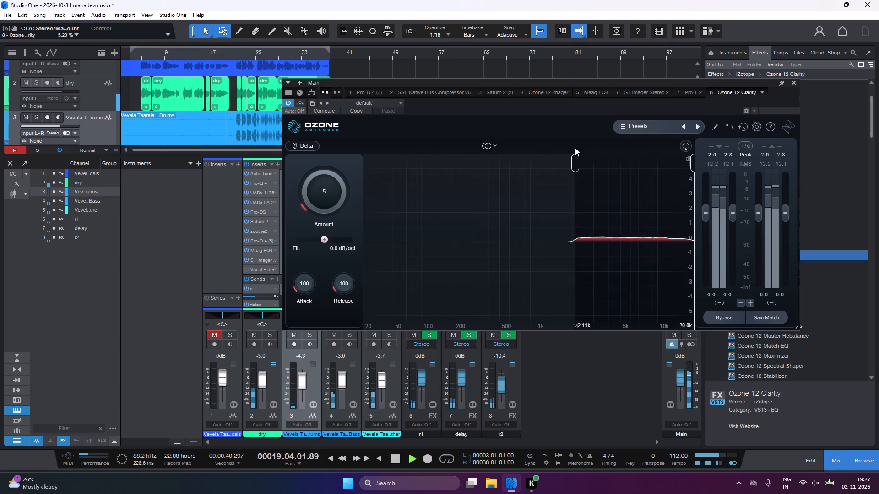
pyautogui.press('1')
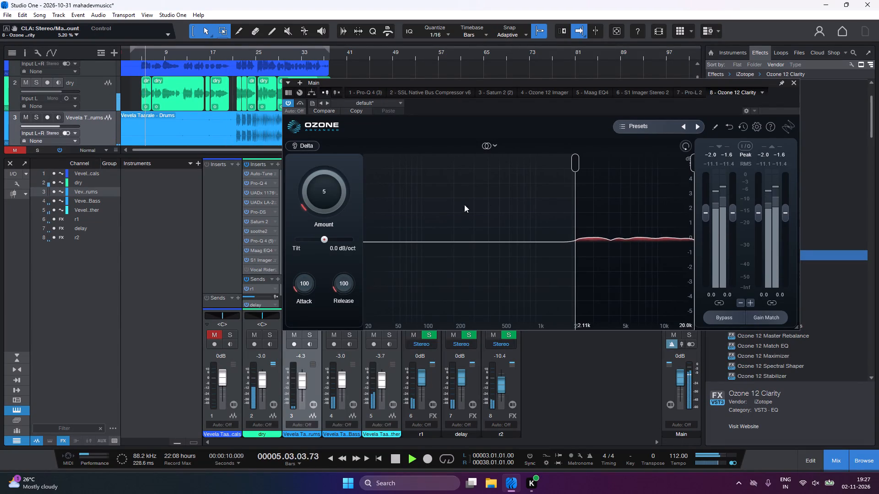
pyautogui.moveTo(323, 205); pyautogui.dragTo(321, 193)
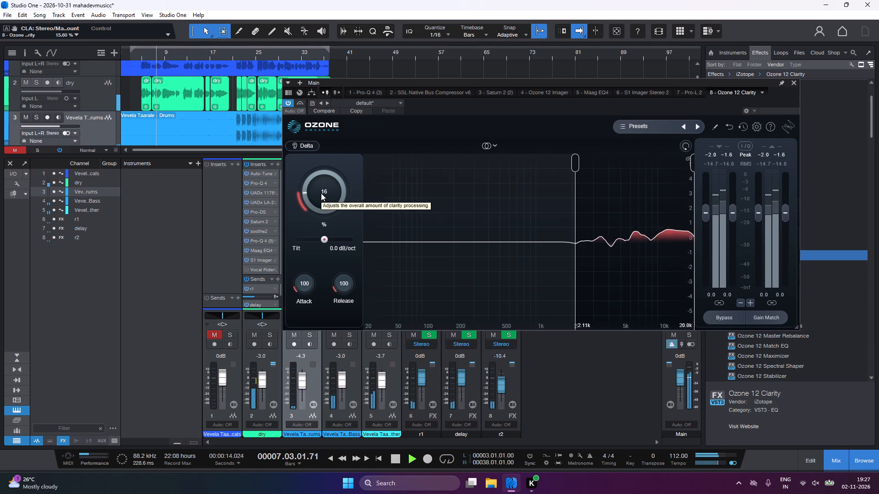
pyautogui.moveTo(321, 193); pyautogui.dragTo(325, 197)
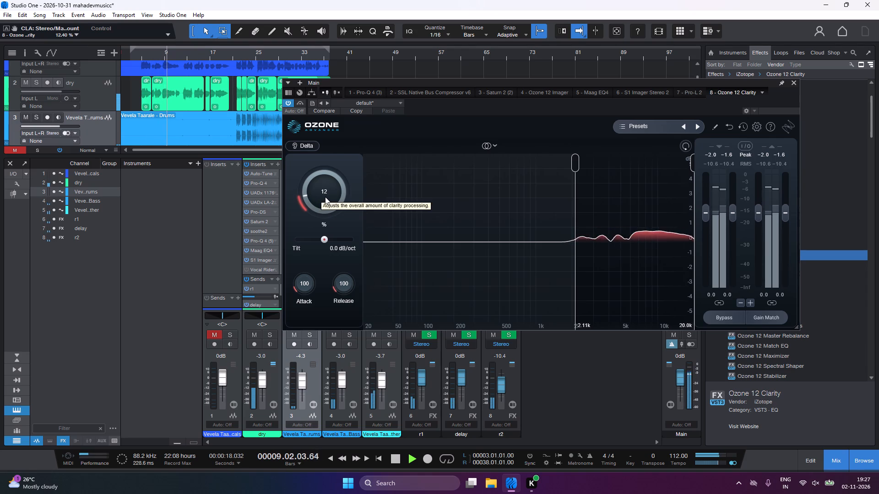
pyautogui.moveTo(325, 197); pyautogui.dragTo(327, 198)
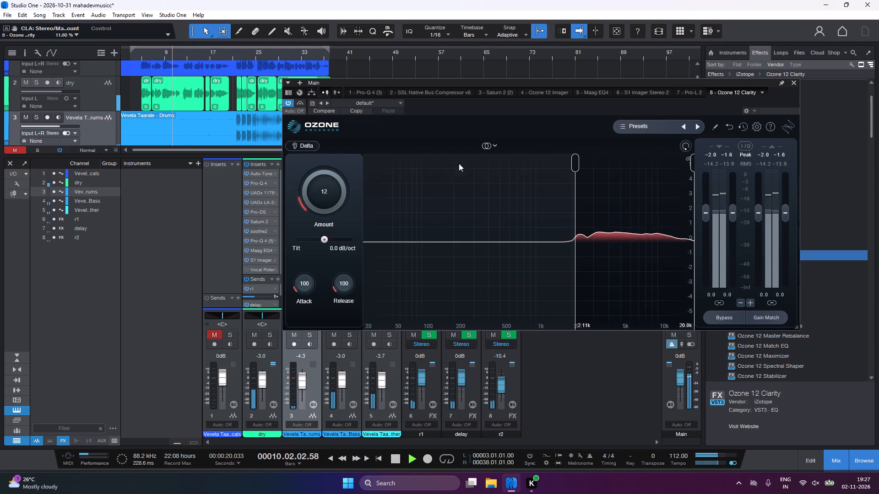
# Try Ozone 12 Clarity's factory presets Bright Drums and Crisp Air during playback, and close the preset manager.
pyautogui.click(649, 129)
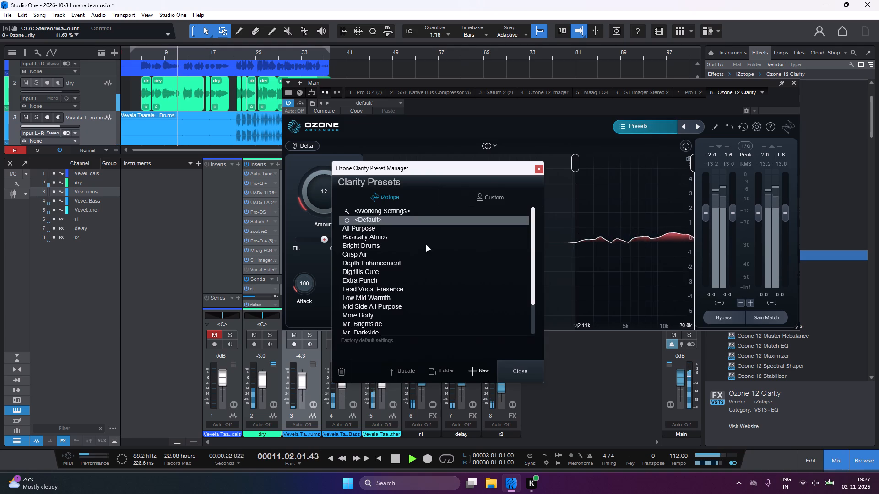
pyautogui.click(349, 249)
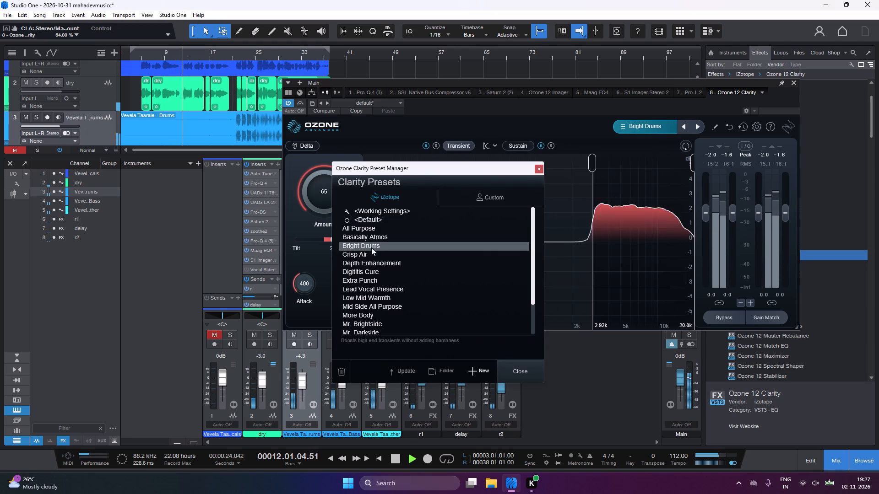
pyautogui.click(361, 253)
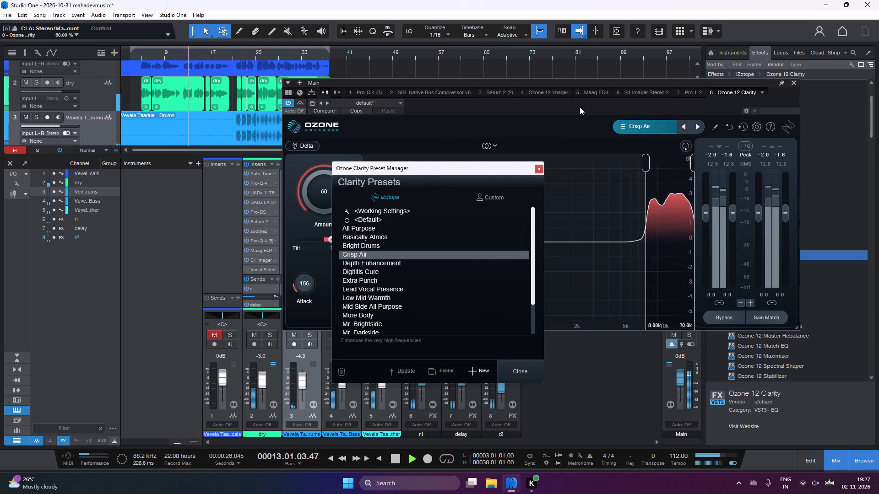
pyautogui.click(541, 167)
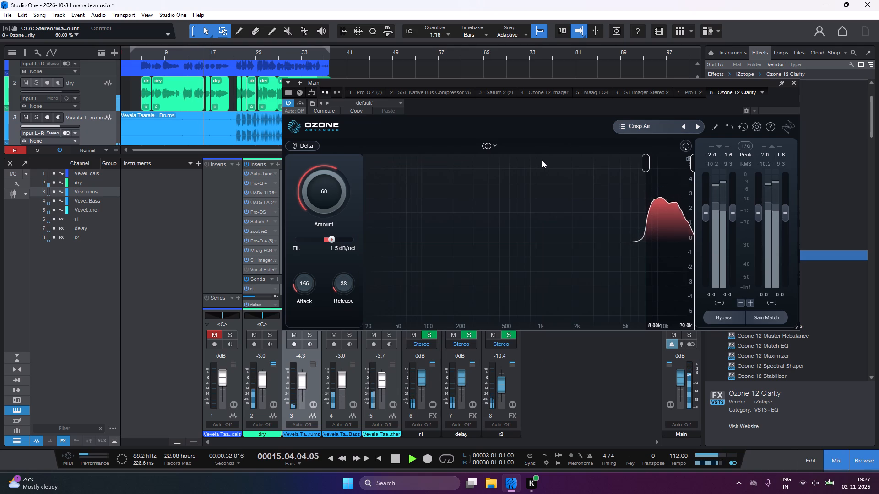
# Close Ozone 12 Clarity and remove it from the Main channel's inserts.
pyautogui.click(797, 83)
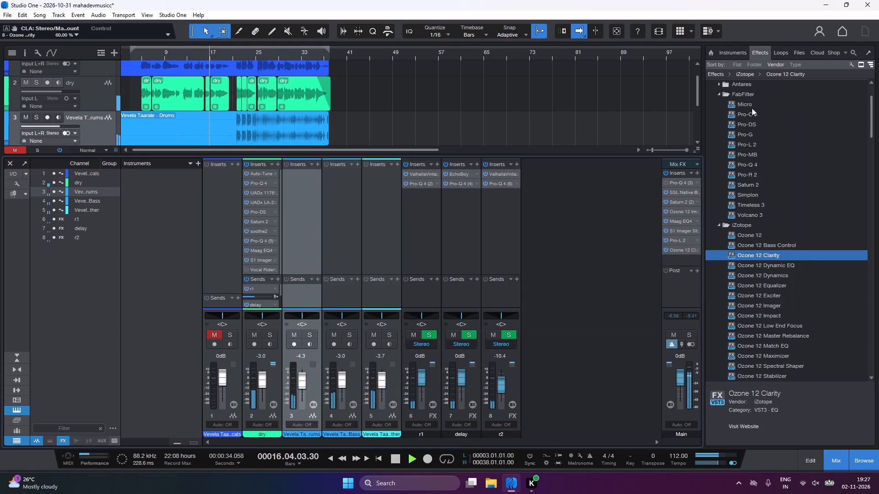
pyautogui.click(700, 251)
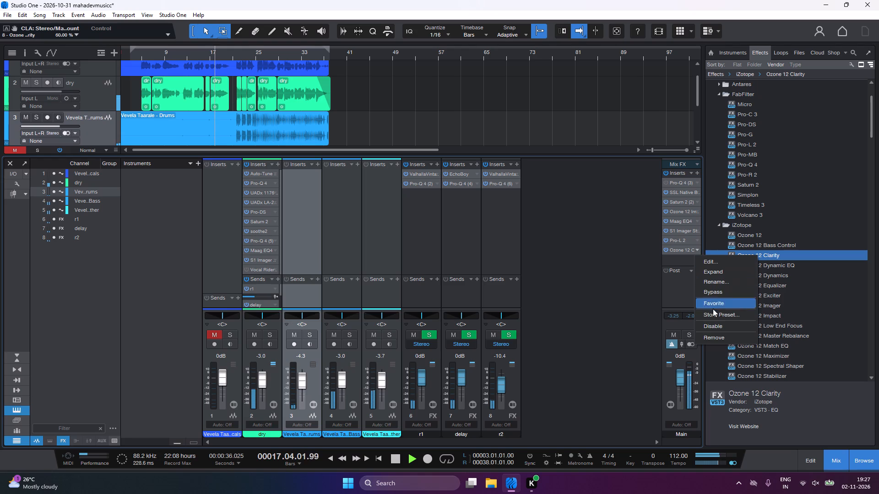
pyautogui.click(724, 333)
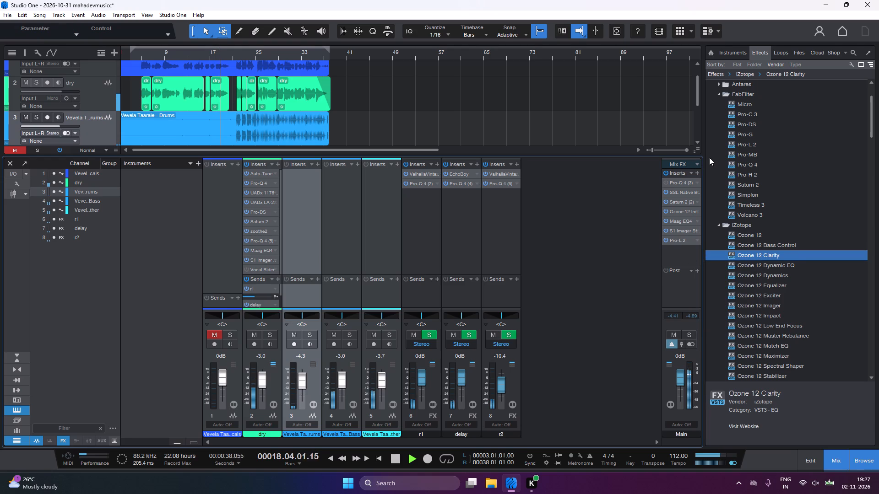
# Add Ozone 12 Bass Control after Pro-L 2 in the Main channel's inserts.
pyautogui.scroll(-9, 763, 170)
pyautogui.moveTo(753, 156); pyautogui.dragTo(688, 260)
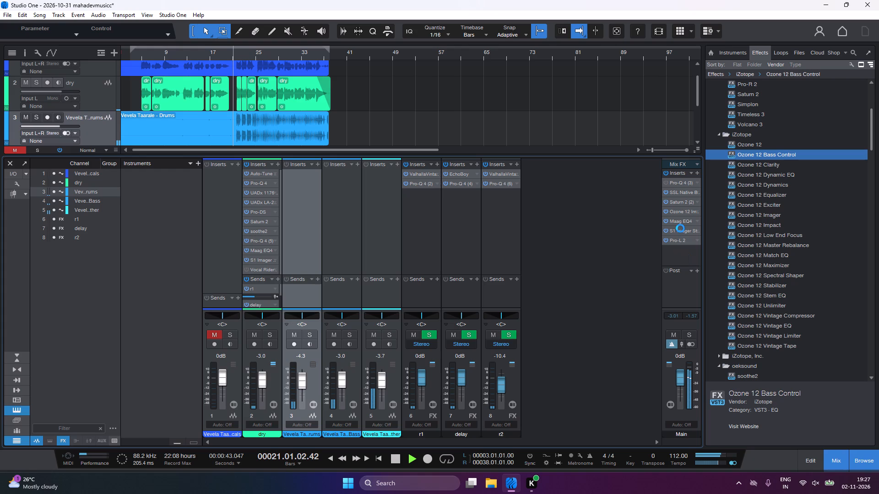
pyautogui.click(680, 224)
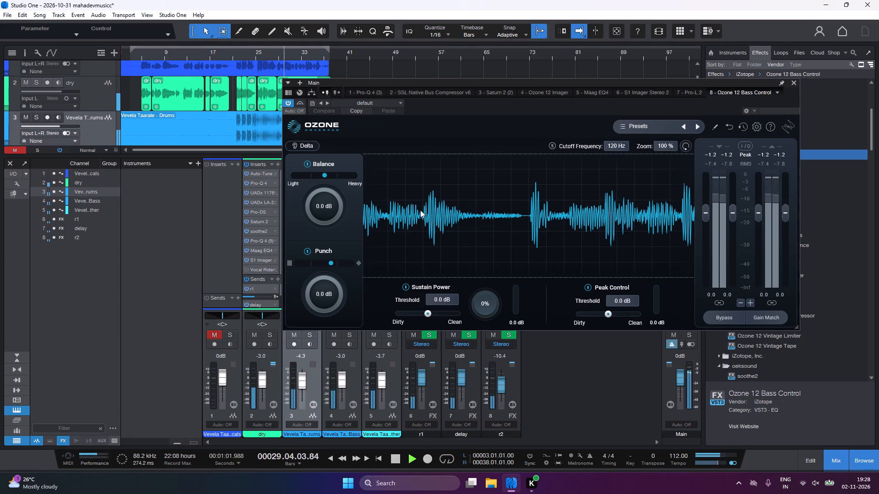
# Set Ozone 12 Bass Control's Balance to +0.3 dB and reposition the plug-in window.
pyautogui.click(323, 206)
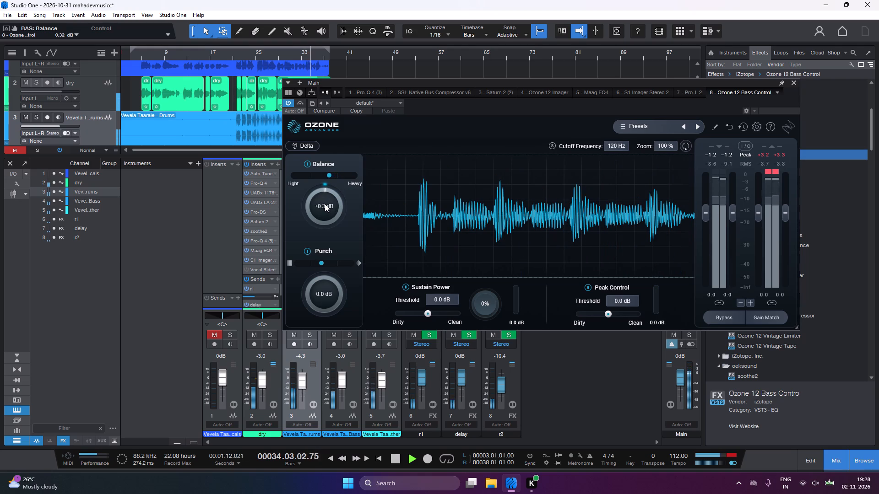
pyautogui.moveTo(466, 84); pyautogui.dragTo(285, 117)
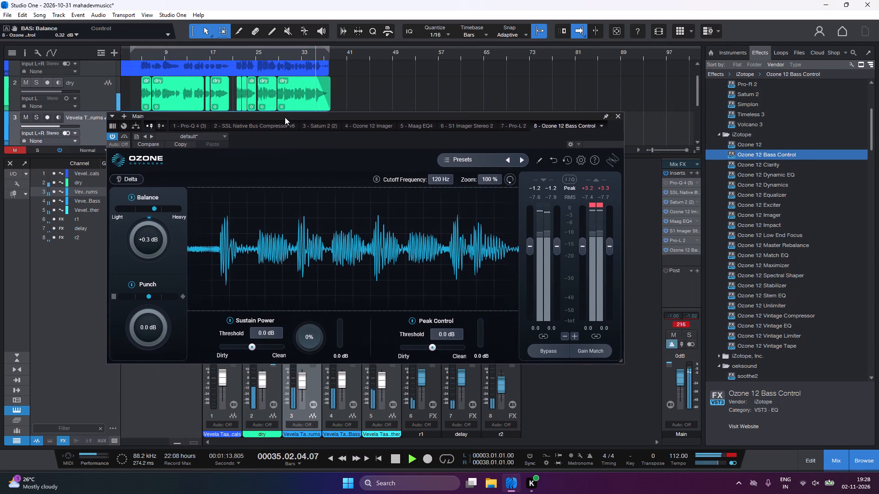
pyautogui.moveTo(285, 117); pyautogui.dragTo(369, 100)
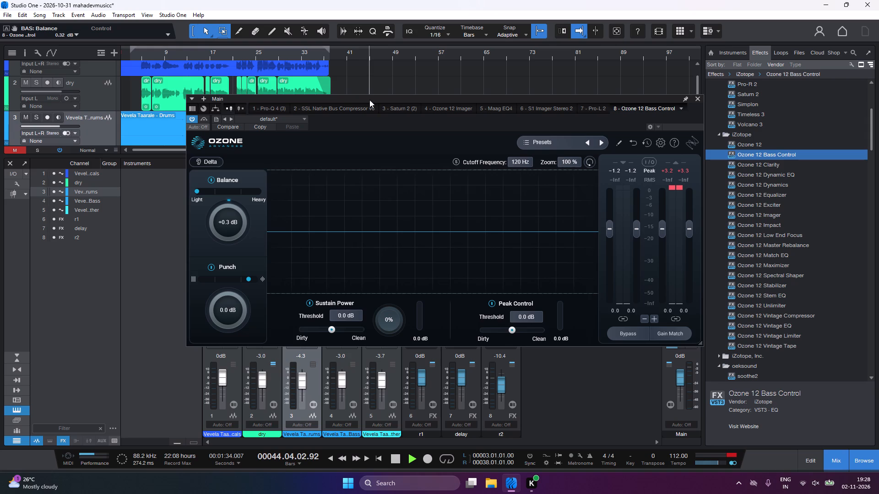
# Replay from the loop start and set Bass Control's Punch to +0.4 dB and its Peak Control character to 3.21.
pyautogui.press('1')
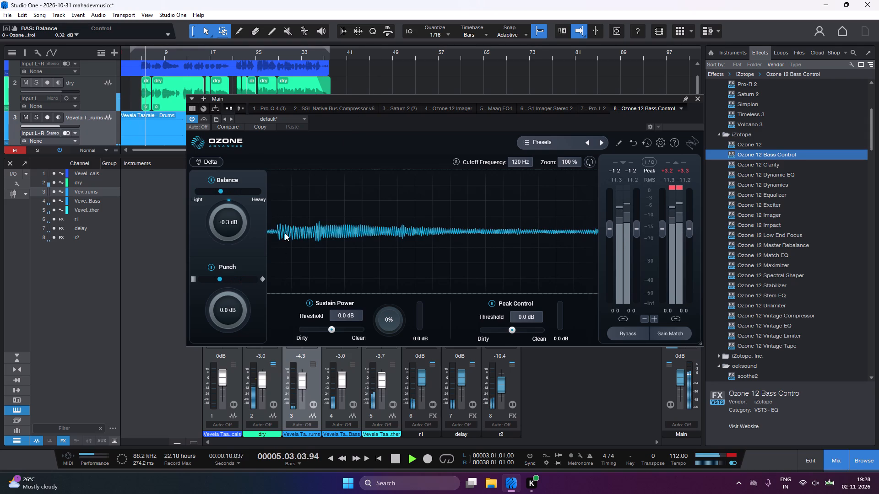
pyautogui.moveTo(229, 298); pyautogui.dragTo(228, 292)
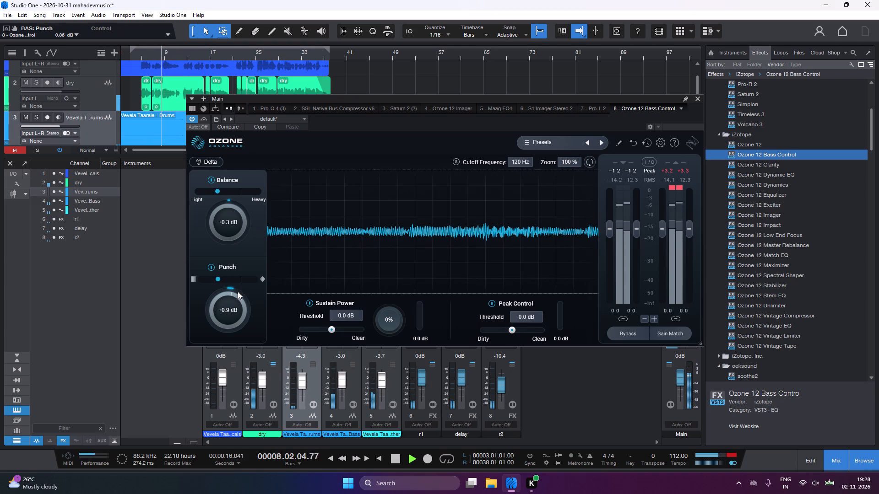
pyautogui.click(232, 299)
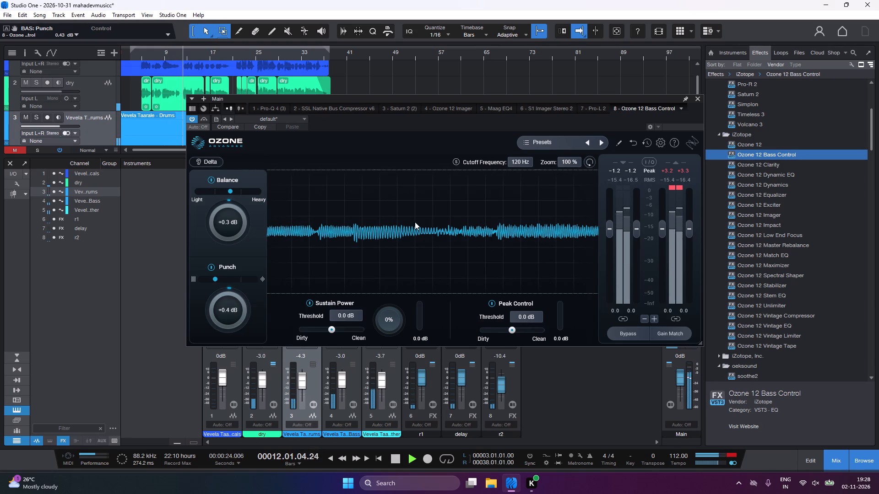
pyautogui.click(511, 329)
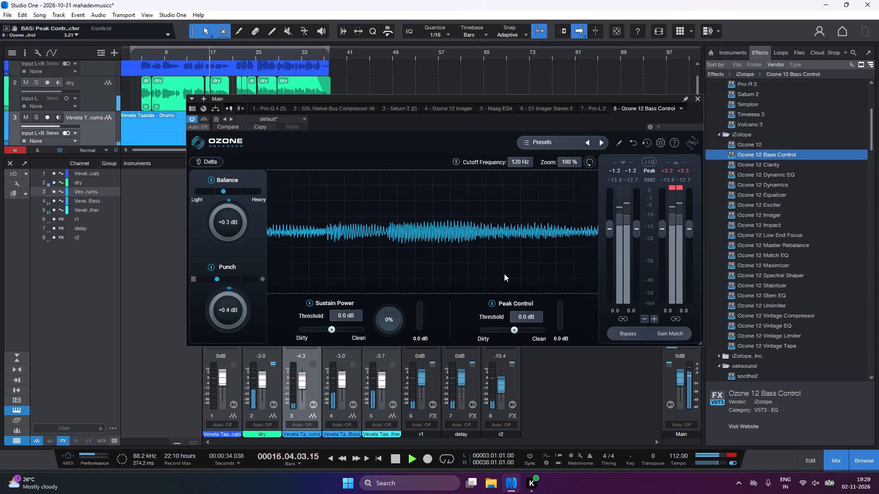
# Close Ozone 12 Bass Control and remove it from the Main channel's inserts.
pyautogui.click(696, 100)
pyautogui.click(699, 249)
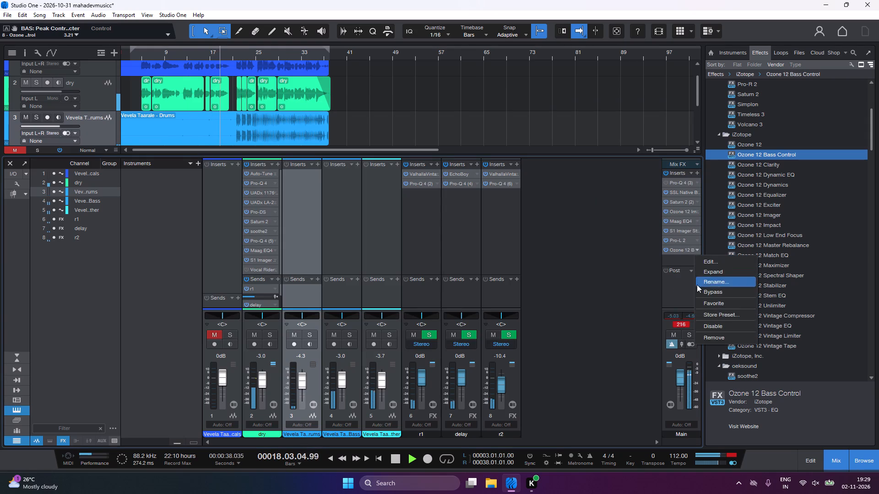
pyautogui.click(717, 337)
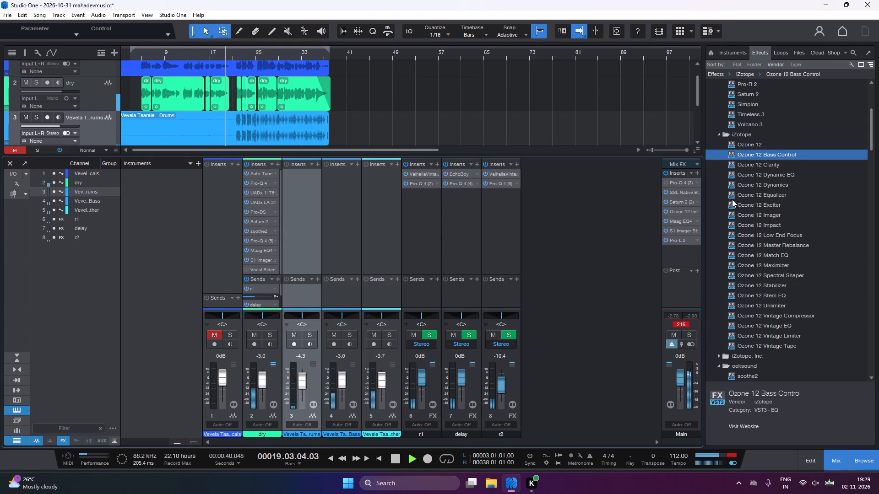
# Add Ozone 12 Dynamics after Pro-L 2 in the Main channel's inserts.
pyautogui.click(733, 199)
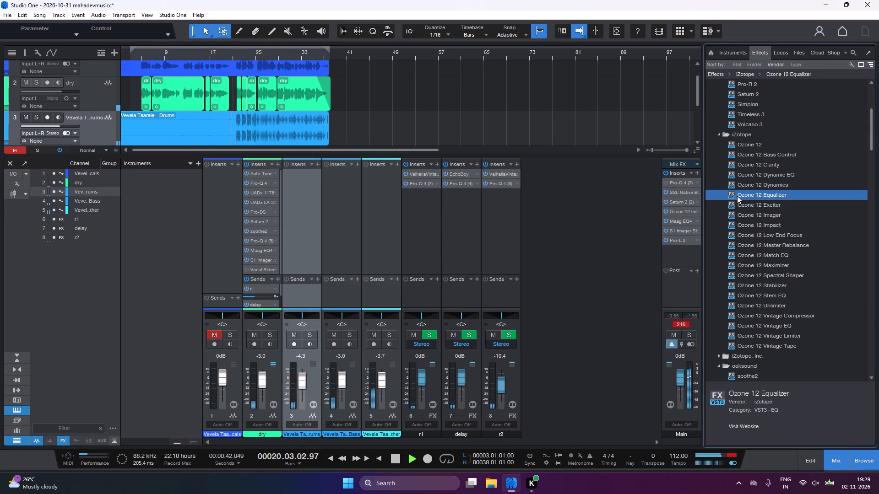
pyautogui.scroll(-1, 737, 196)
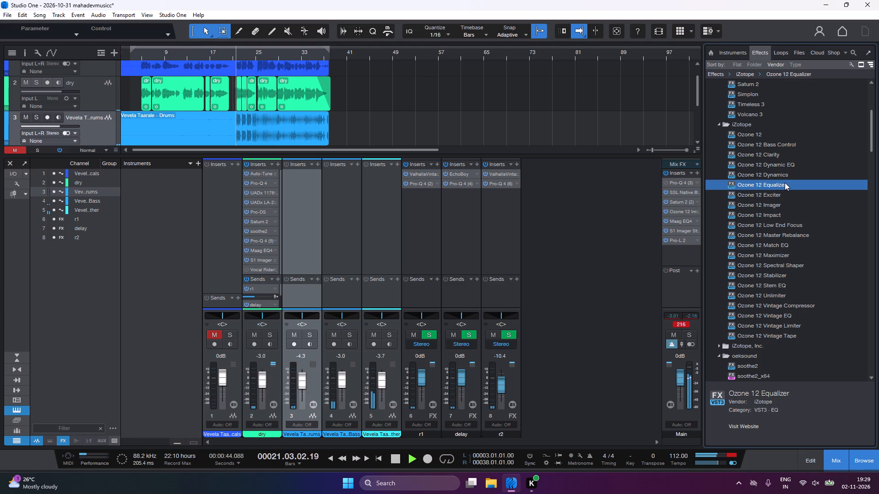
pyautogui.click(782, 177)
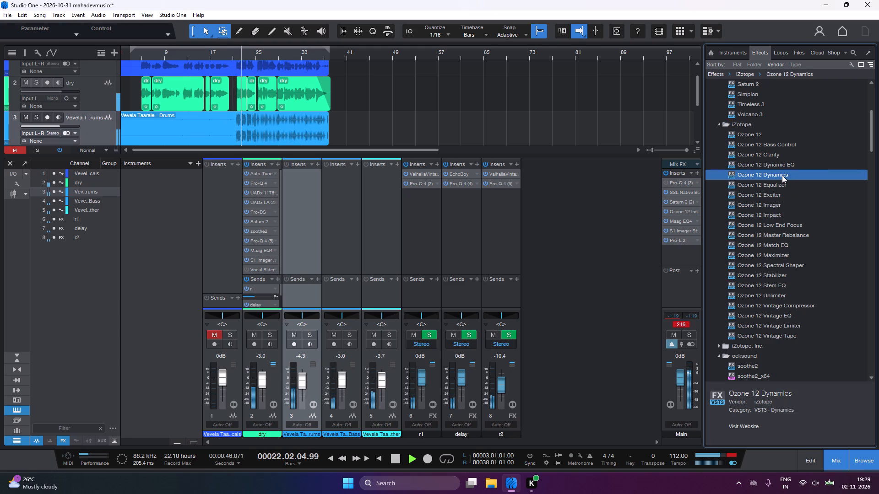
pyautogui.moveTo(782, 175); pyautogui.dragTo(689, 255)
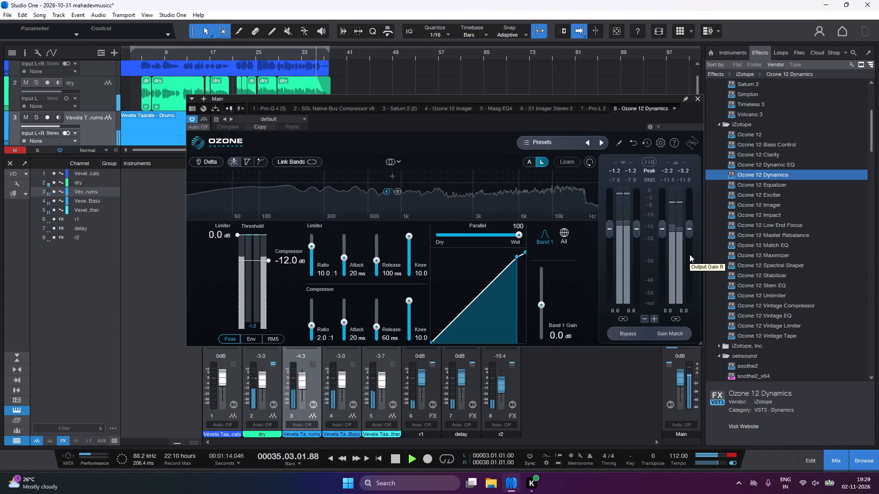
# Replay from the loop start and set the limiter section of Ozone 12 Dynamics to 200 ms release and 5.5 knee.
pyautogui.press('1')
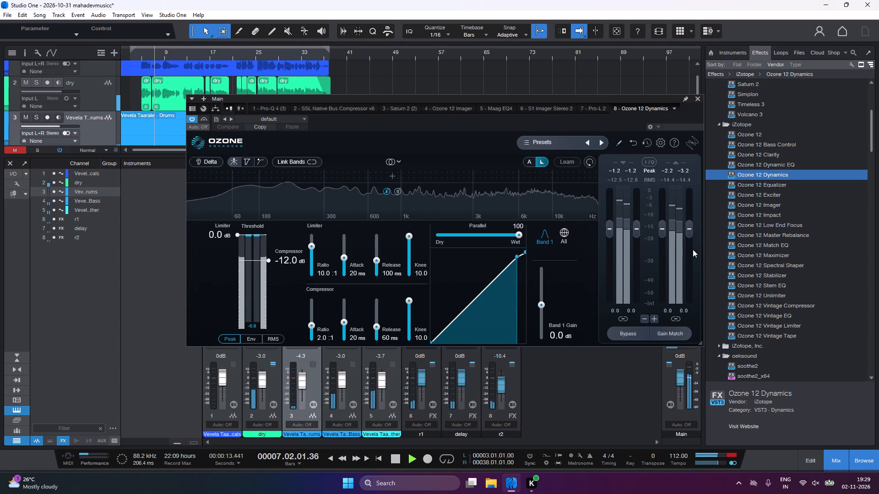
pyautogui.click(378, 262)
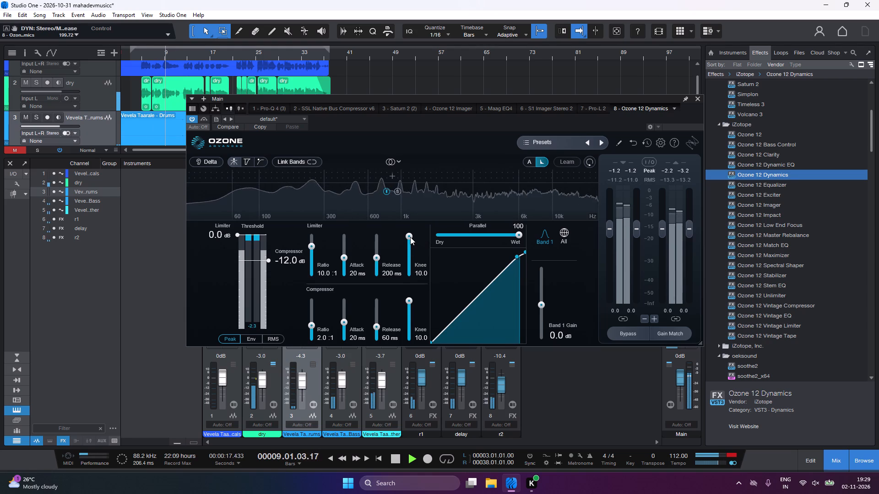
pyautogui.moveTo(410, 237); pyautogui.dragTo(412, 249)
pyautogui.click(412, 249)
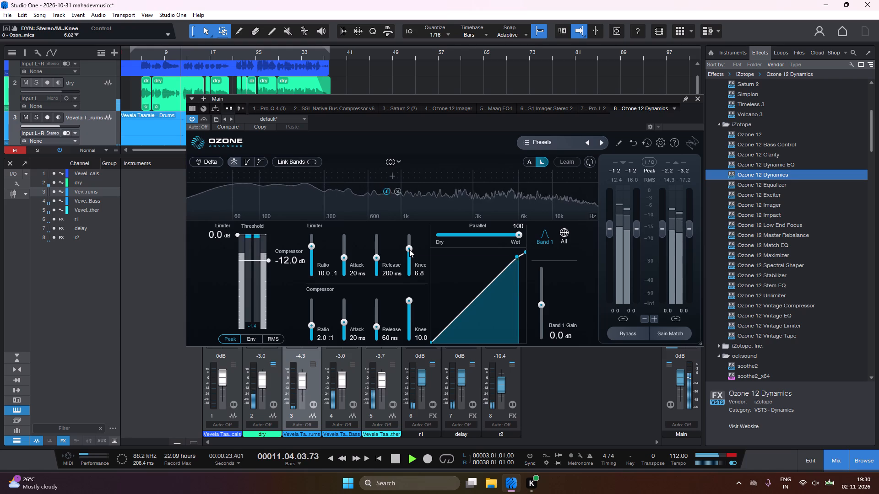
pyautogui.press('1')
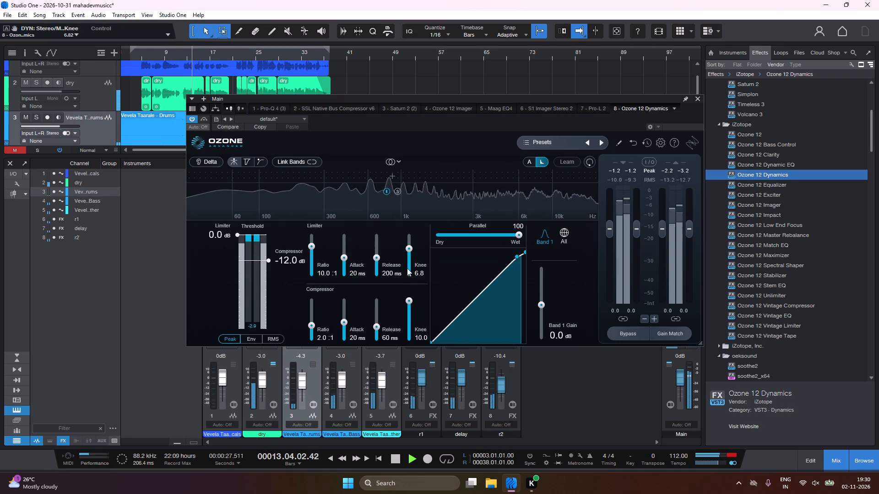
pyautogui.moveTo(411, 250); pyautogui.dragTo(413, 255)
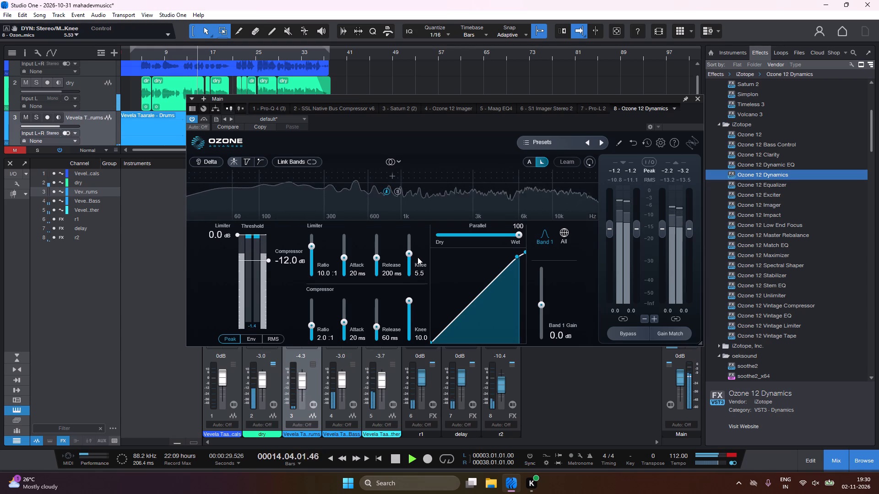
# Set Ozone 12 Dynamics' Parallel mix to 39 during playback and close the plug-in.
pyautogui.moveTo(482, 235); pyautogui.dragTo(462, 238)
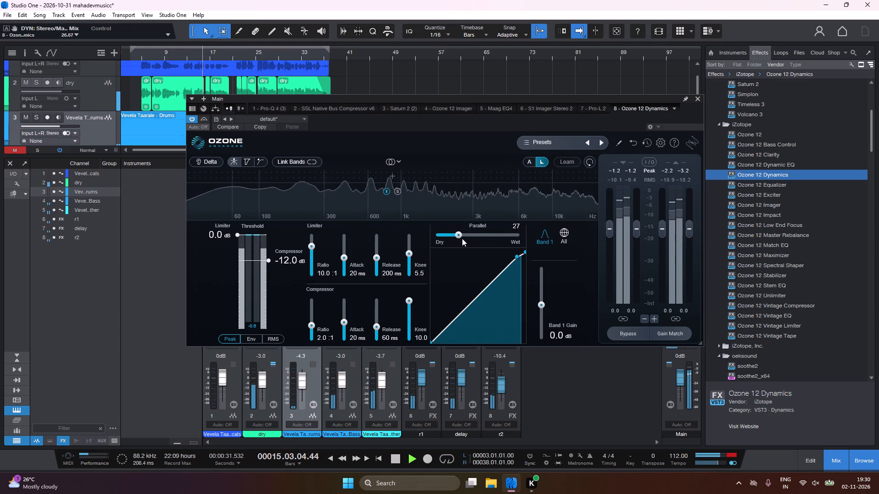
pyautogui.moveTo(462, 238); pyautogui.dragTo(472, 239)
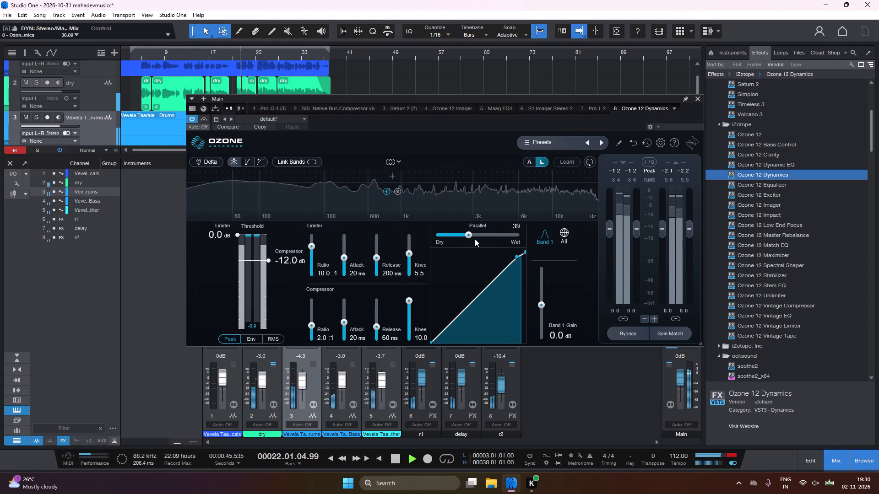
pyautogui.click(697, 100)
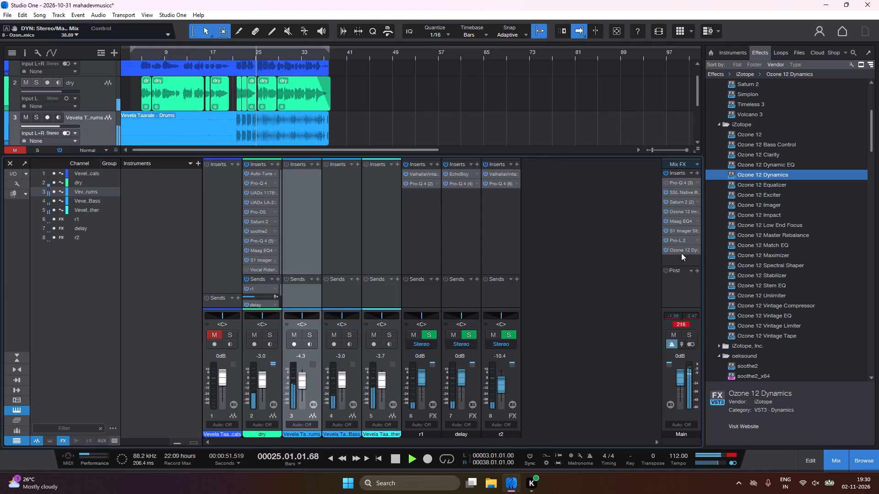
# Remove Ozone 12 Dynamics from the Main channel's inserts.
pyautogui.click(696, 251)
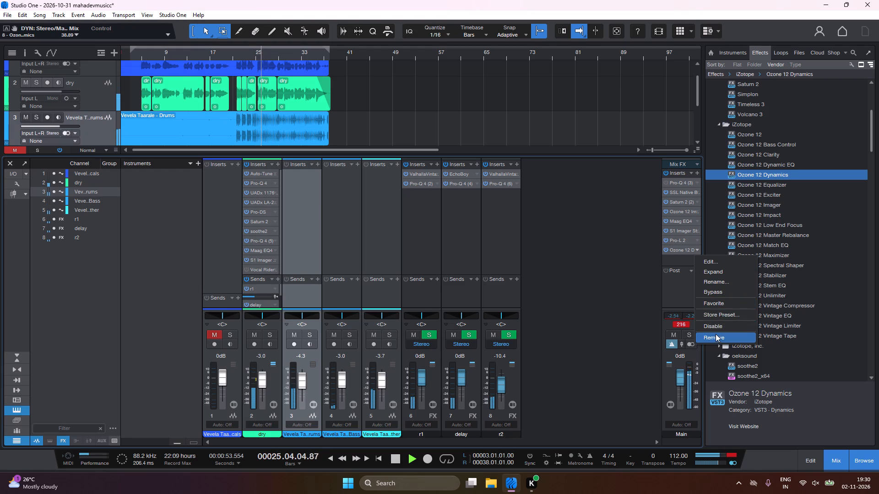
pyautogui.click(716, 335)
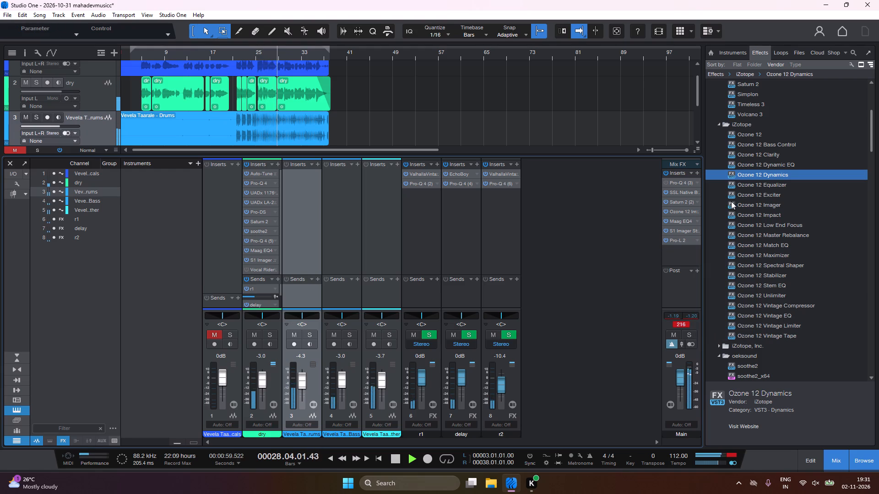
# Add Ozone 12 Equalizer after Pro-L 2 in the Main channel's inserts.
pyautogui.moveTo(761, 183); pyautogui.dragTo(683, 250)
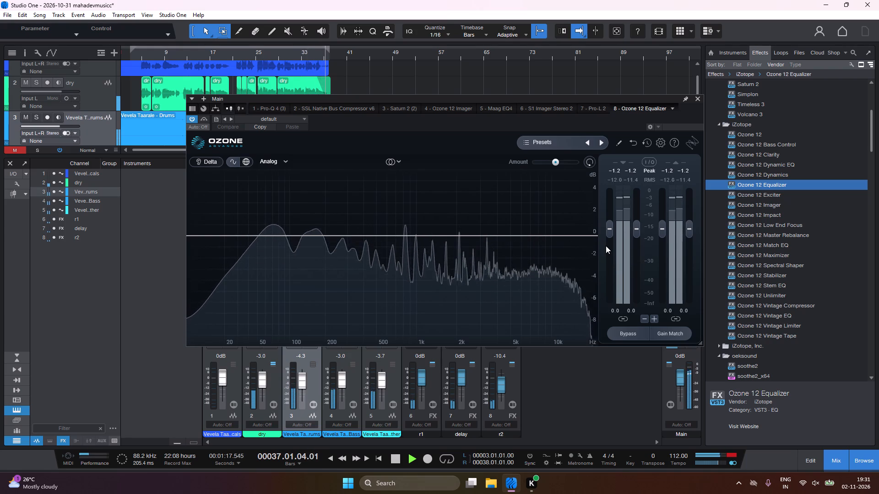
# Replay from the loop start and add a low shelf cut in Ozone 12 Equalizer at about 29 Hz and -3.8 dB.
pyautogui.press('1')
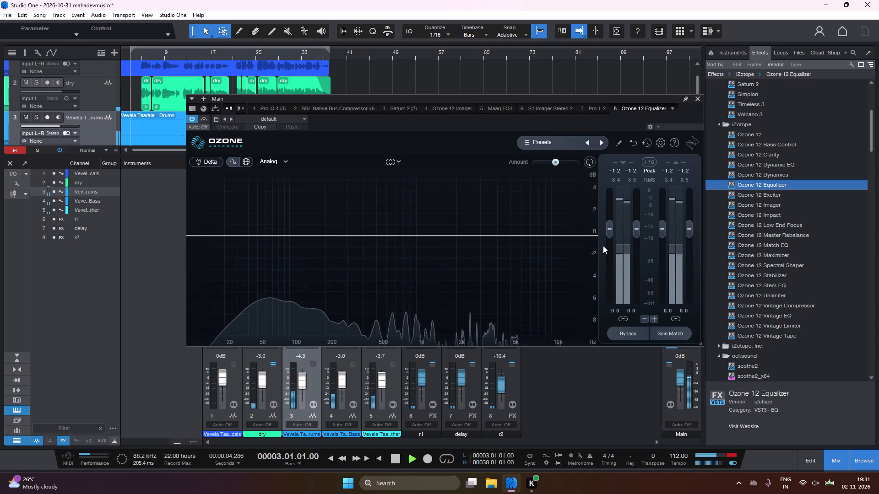
pyautogui.click(256, 235)
pyautogui.moveTo(257, 236); pyautogui.dragTo(261, 248)
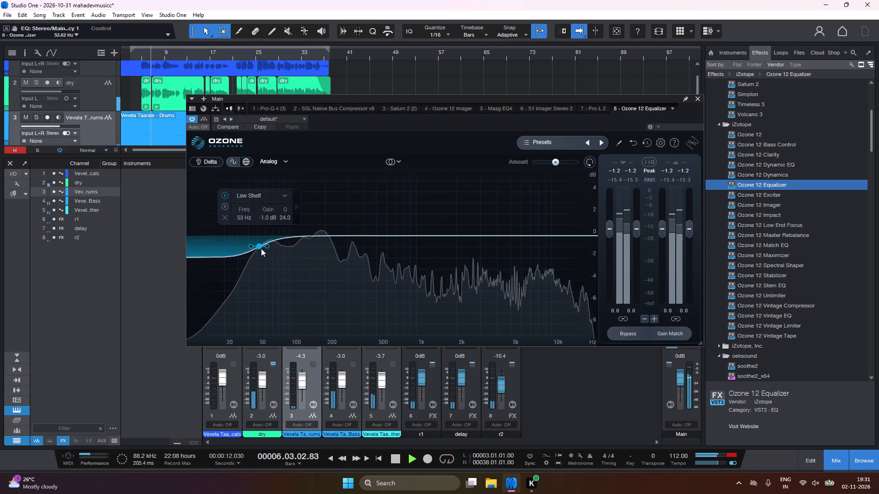
pyautogui.moveTo(261, 248); pyautogui.dragTo(262, 256)
pyautogui.moveTo(259, 255); pyautogui.dragTo(242, 253)
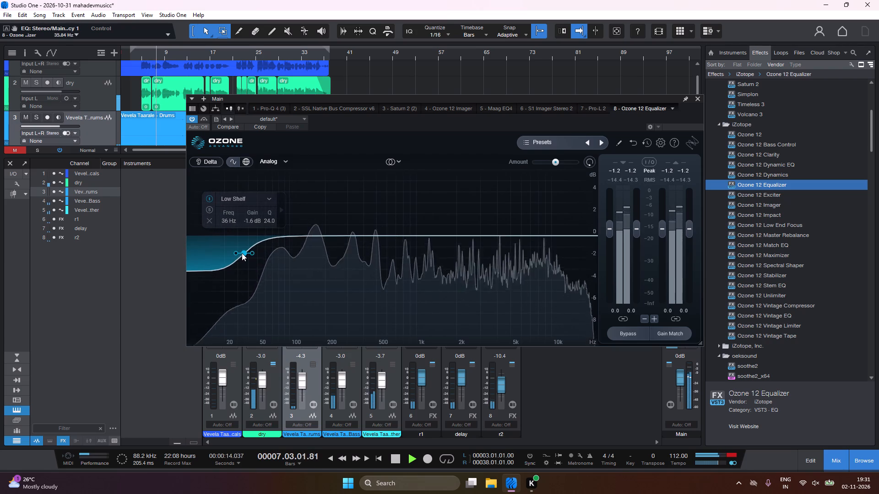
pyautogui.moveTo(242, 253); pyautogui.dragTo(235, 265)
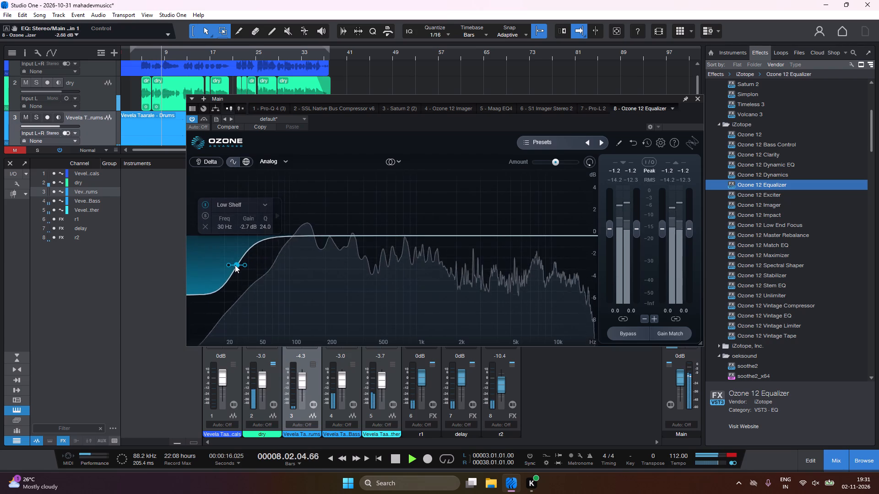
pyautogui.moveTo(235, 265); pyautogui.dragTo(233, 273)
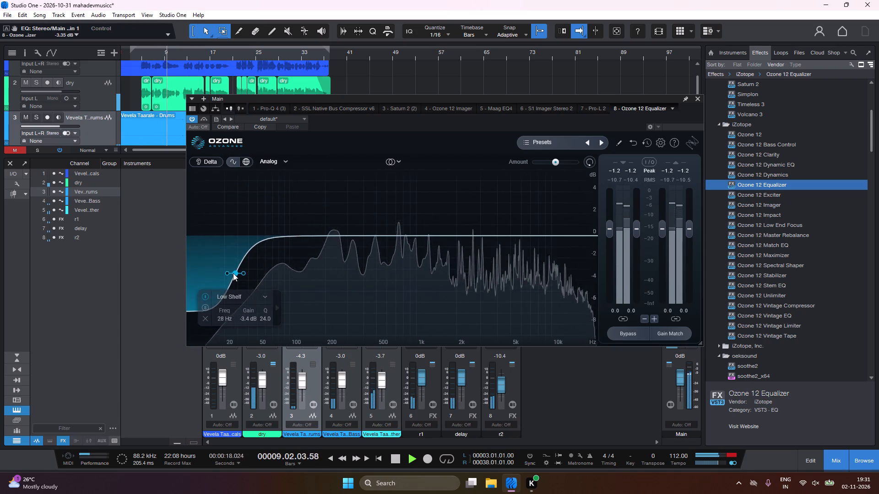
pyautogui.moveTo(233, 273); pyautogui.dragTo(234, 277)
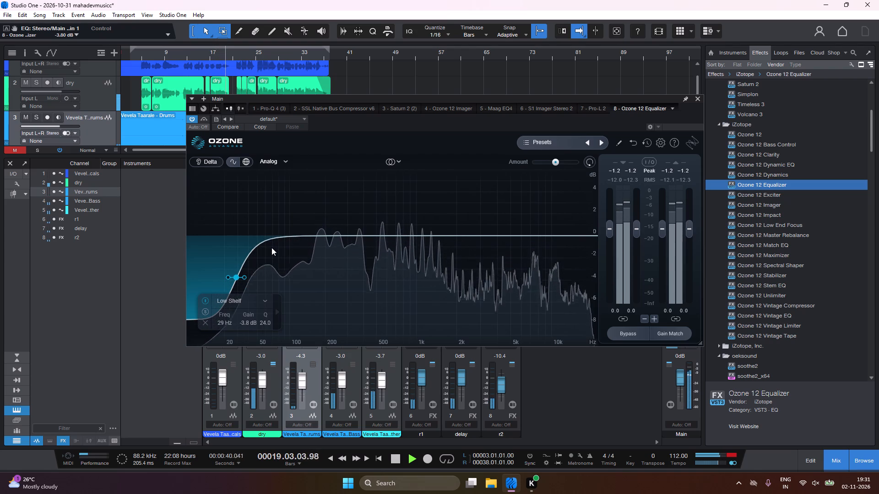
# Replay from the loop start and add a bell cut in Ozone 12 Equalizer at about 363 Hz, -1.3 dB, with Q 12.0.
pyautogui.press('1')
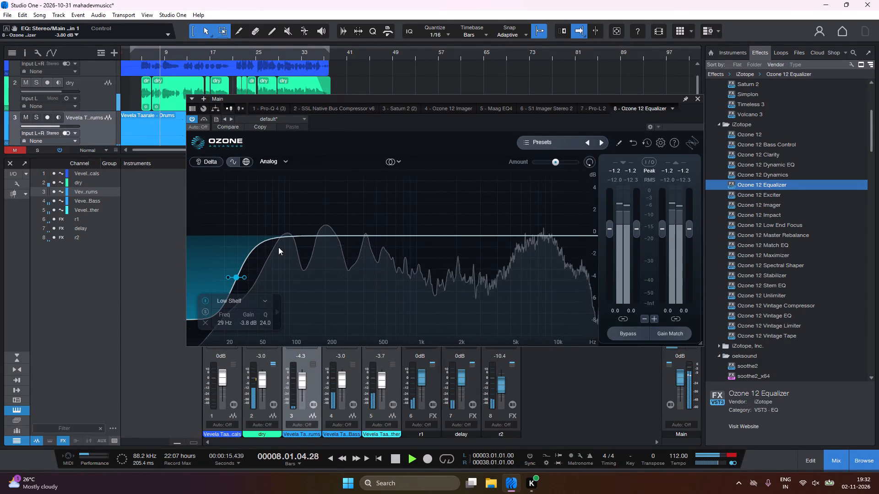
pyautogui.click(355, 231)
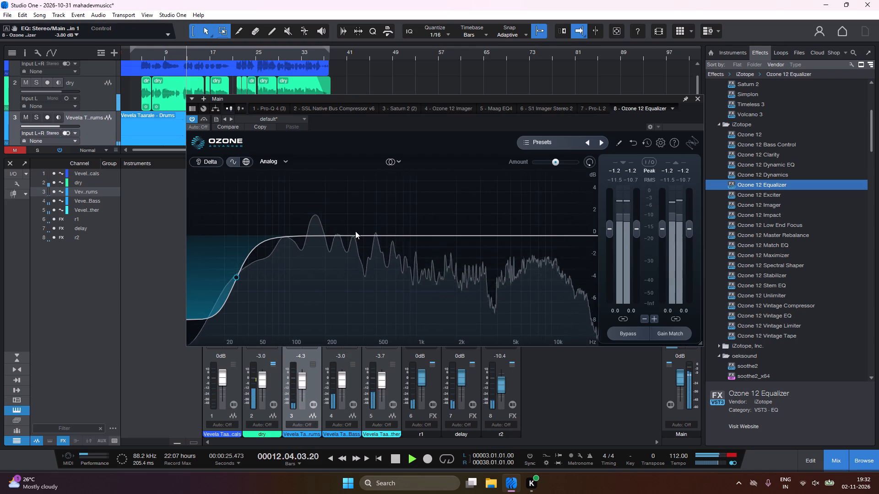
pyautogui.click(357, 237)
pyautogui.moveTo(357, 237); pyautogui.dragTo(359, 242)
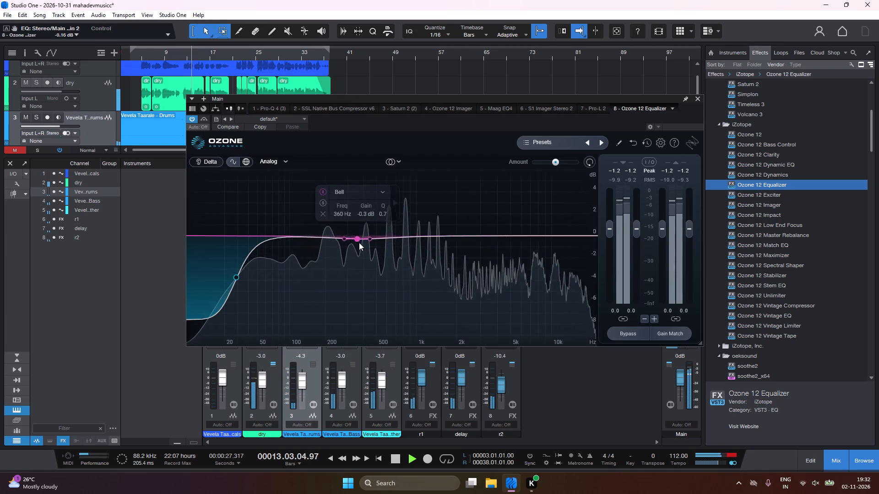
pyautogui.moveTo(359, 242); pyautogui.dragTo(358, 250)
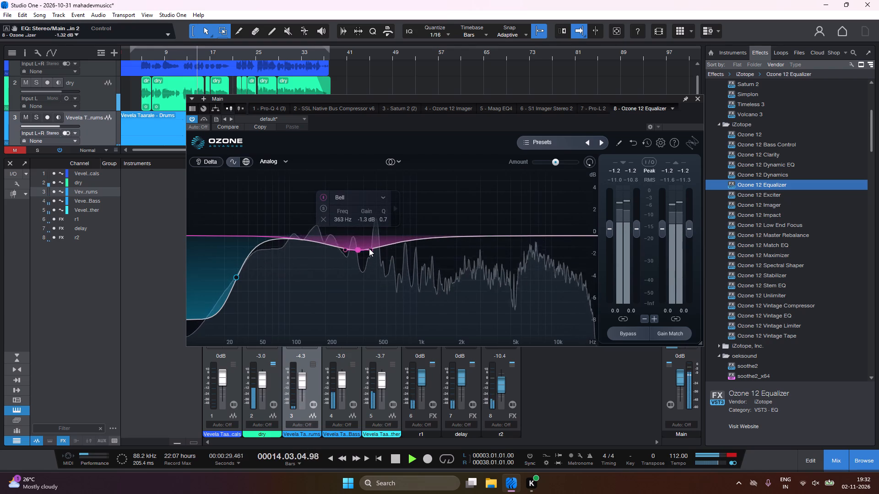
pyautogui.scroll(3, 369, 248)
pyautogui.scroll(-15, 369, 248)
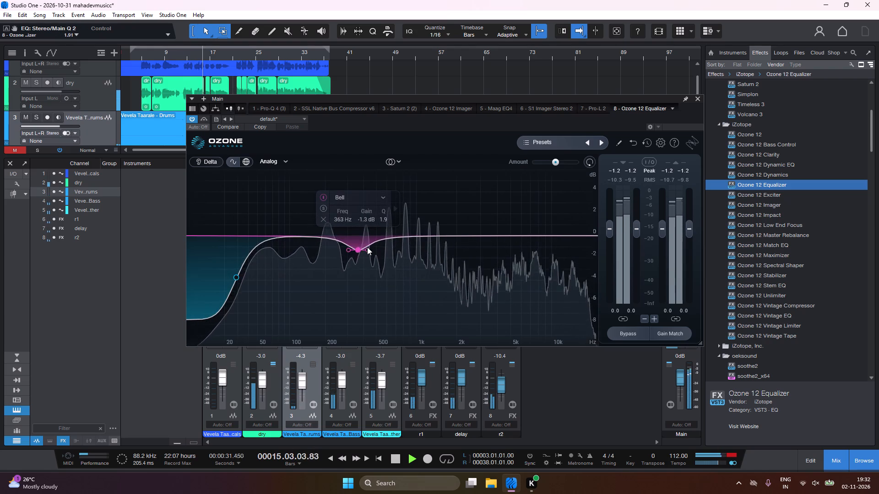
pyautogui.scroll(-16, 367, 247)
pyautogui.scroll(-12, 366, 246)
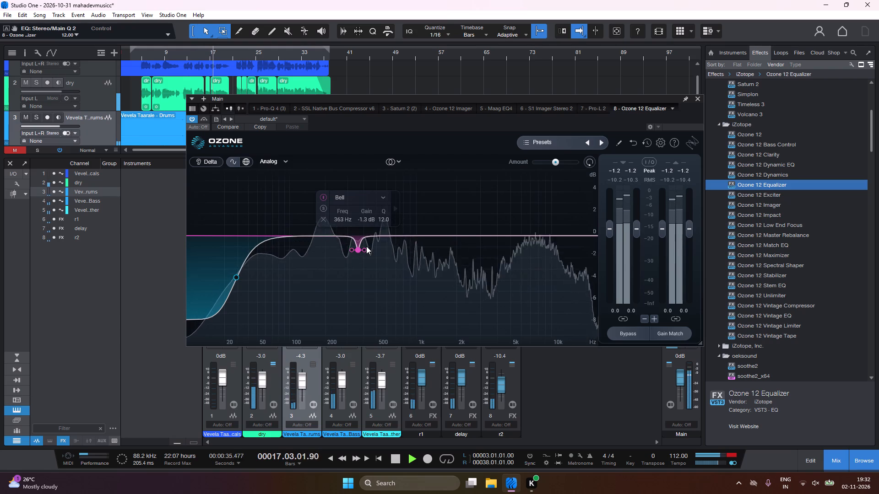
pyautogui.scroll(-1, 366, 246)
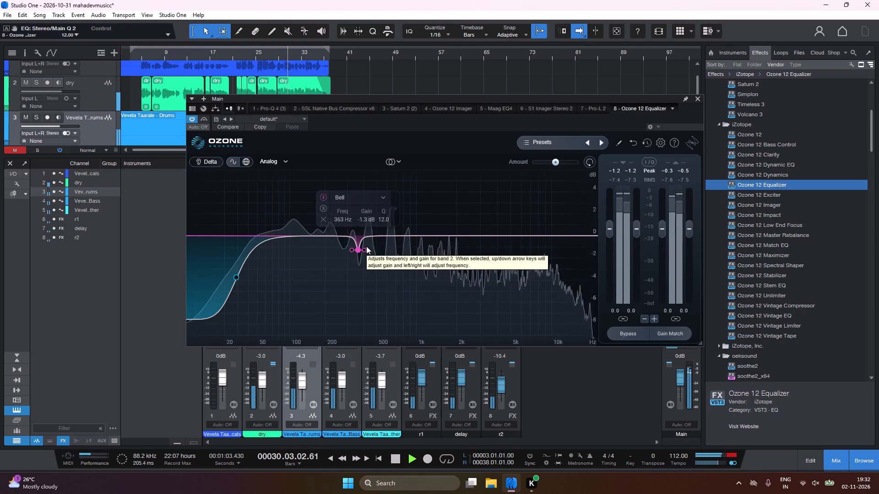
# Adjust the Ozone 12 Equalizer bell cut to about 372 Hz and -2.0 dB, and close the plug-in.
pyautogui.click(366, 246)
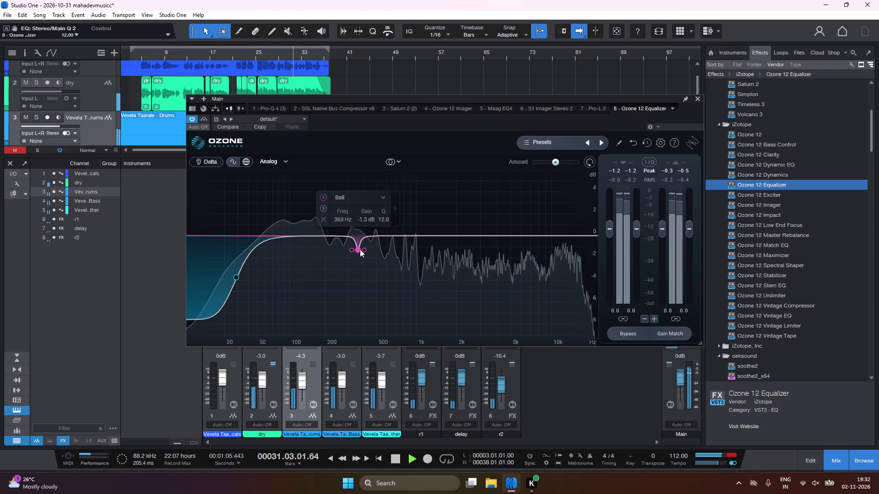
pyautogui.moveTo(356, 250); pyautogui.dragTo(356, 257)
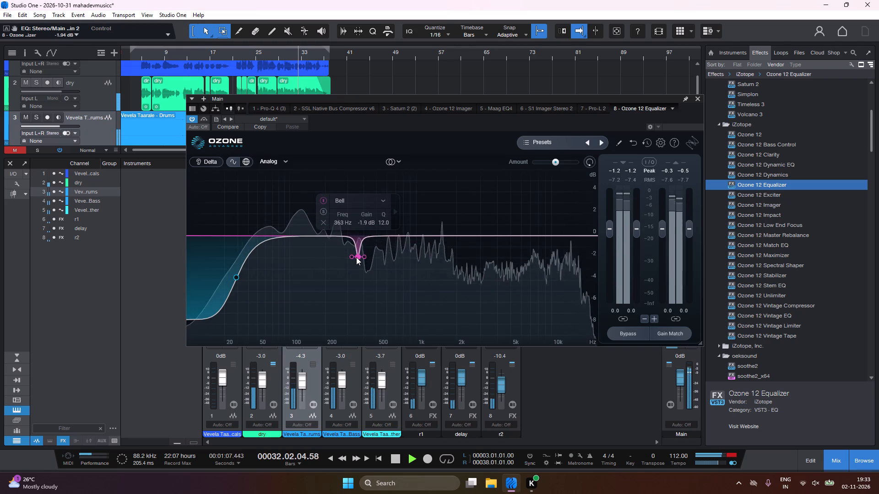
pyautogui.moveTo(356, 257); pyautogui.dragTo(358, 258)
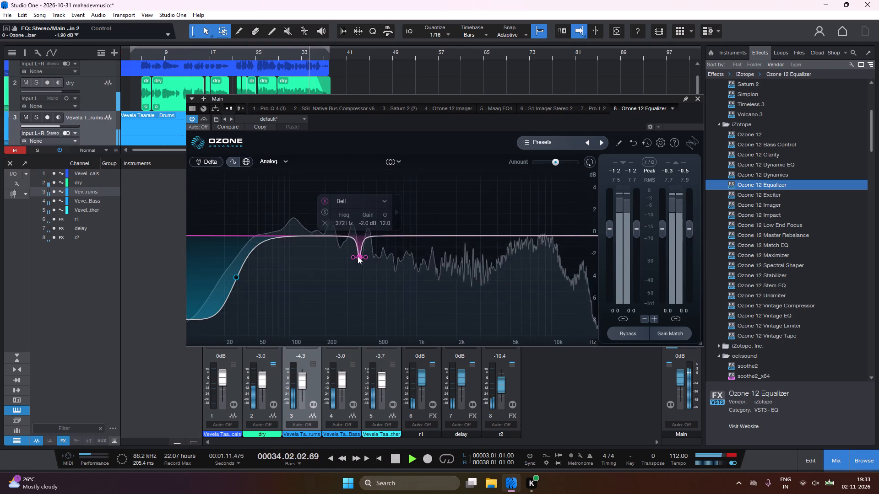
pyautogui.click(699, 99)
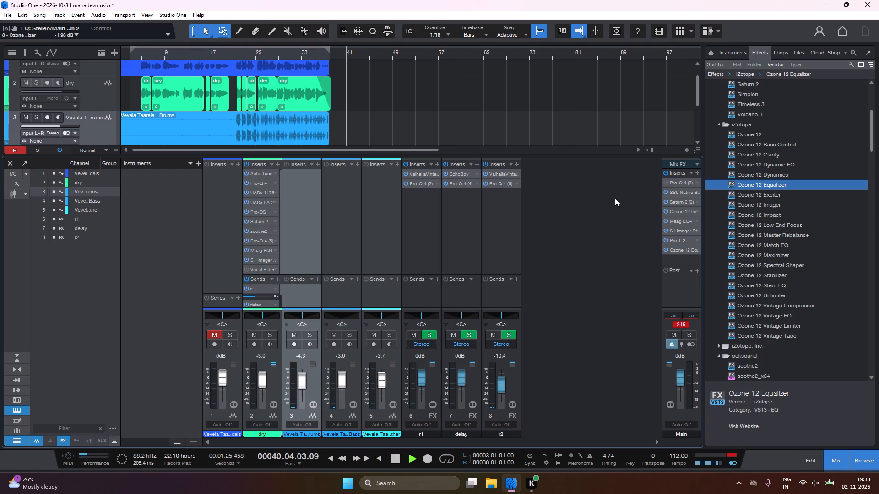
# Replay the song from the loop start to listen to the mix.
pyautogui.press('1')
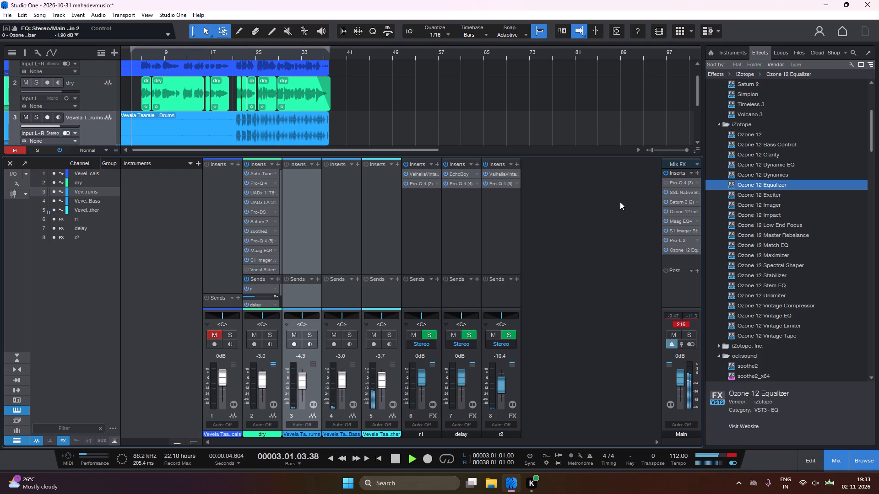
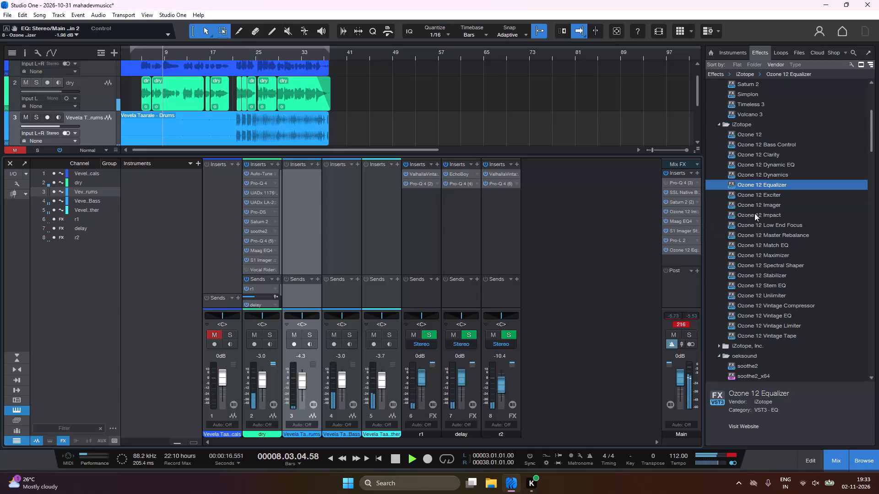
# Remove Ozone 12 Equalizer from the Main channel's inserts.
pyautogui.click(697, 251)
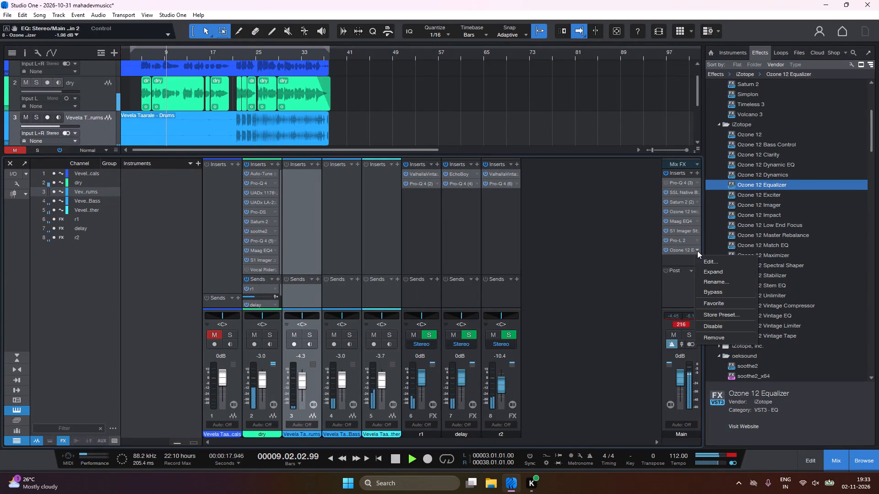
pyautogui.click(717, 333)
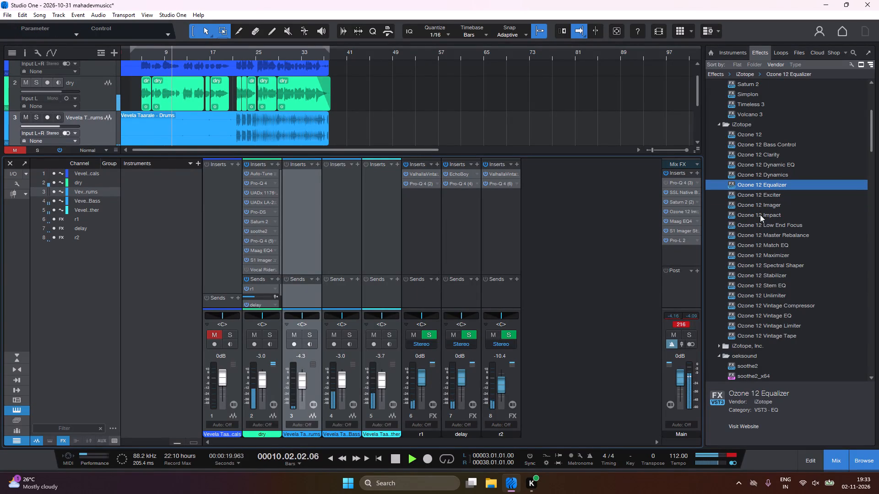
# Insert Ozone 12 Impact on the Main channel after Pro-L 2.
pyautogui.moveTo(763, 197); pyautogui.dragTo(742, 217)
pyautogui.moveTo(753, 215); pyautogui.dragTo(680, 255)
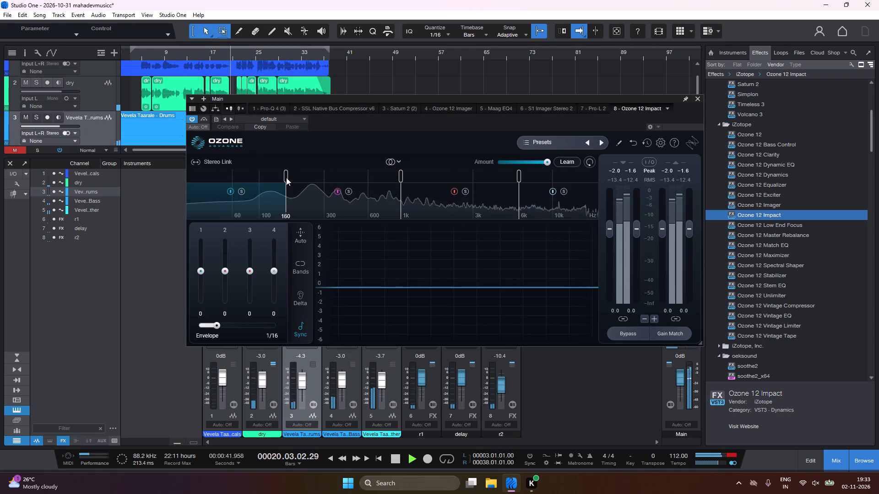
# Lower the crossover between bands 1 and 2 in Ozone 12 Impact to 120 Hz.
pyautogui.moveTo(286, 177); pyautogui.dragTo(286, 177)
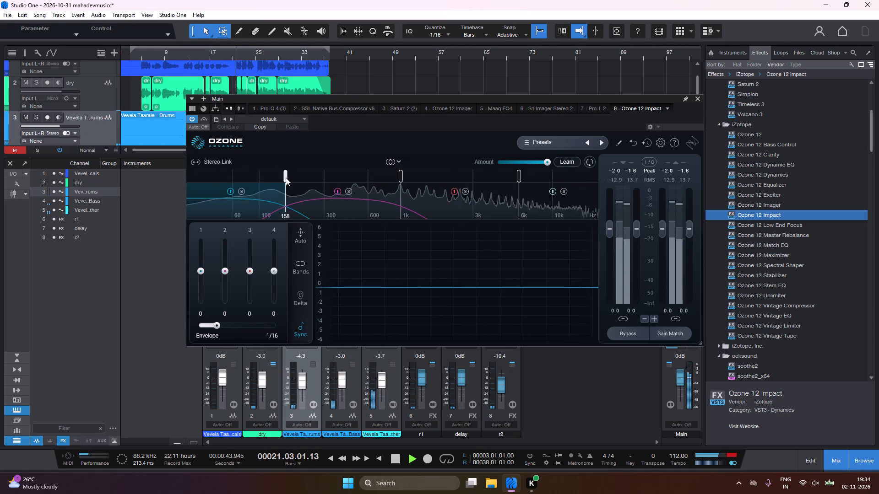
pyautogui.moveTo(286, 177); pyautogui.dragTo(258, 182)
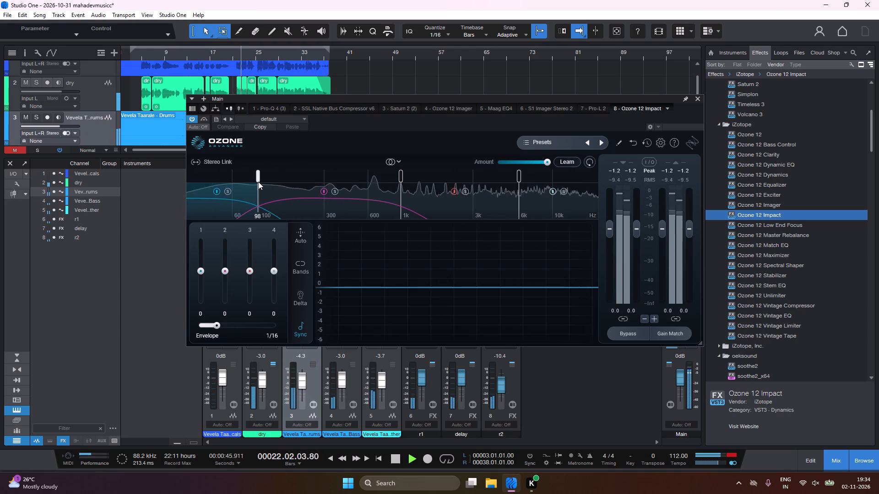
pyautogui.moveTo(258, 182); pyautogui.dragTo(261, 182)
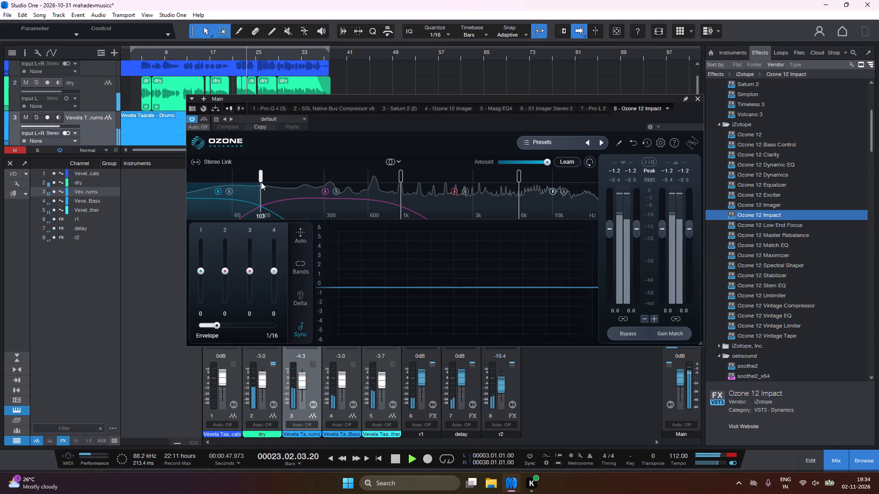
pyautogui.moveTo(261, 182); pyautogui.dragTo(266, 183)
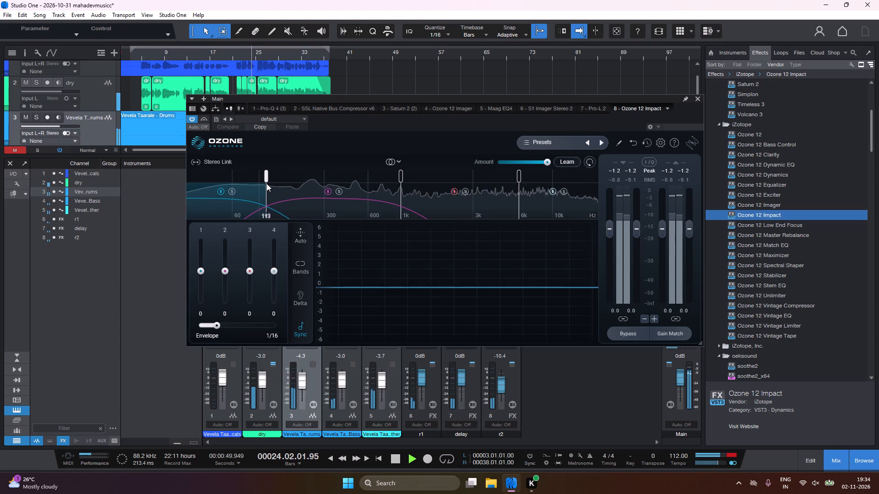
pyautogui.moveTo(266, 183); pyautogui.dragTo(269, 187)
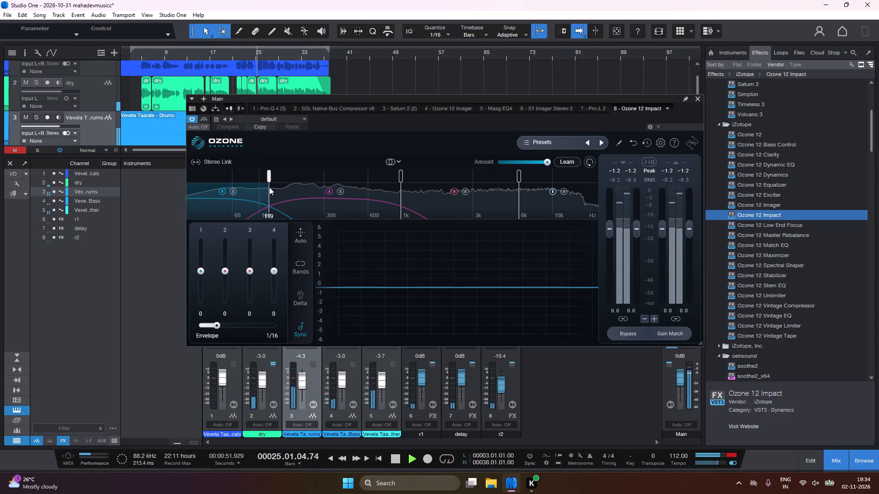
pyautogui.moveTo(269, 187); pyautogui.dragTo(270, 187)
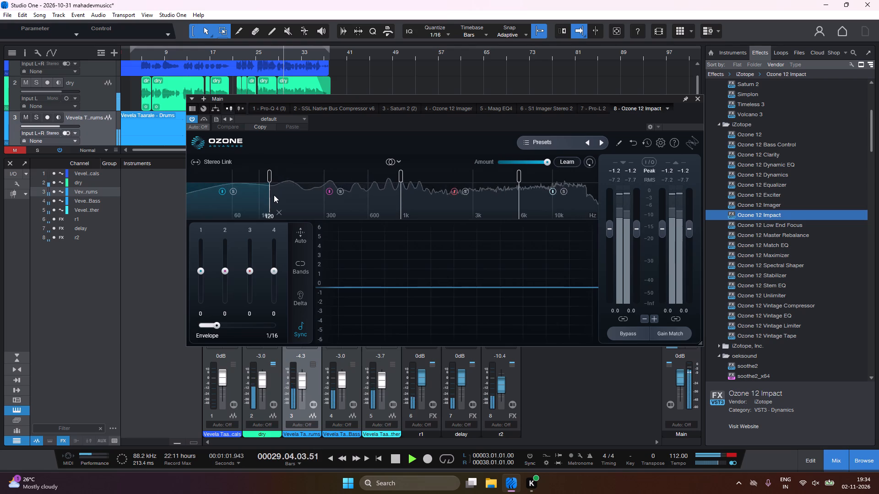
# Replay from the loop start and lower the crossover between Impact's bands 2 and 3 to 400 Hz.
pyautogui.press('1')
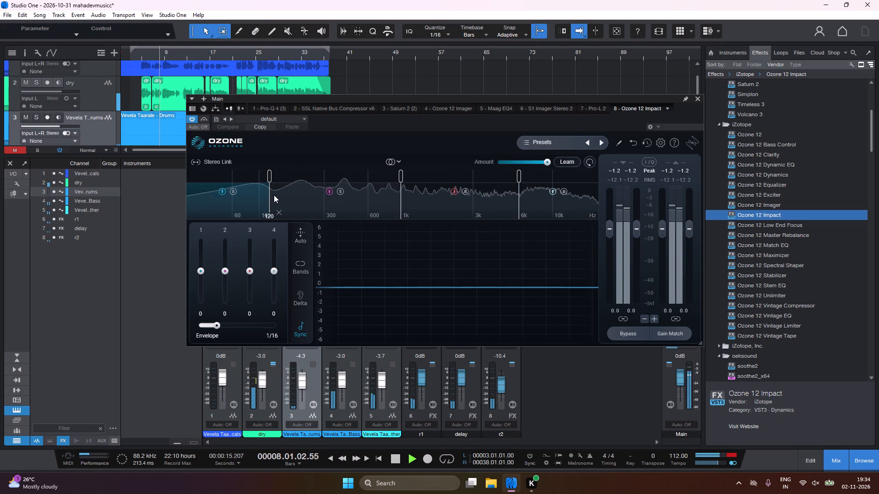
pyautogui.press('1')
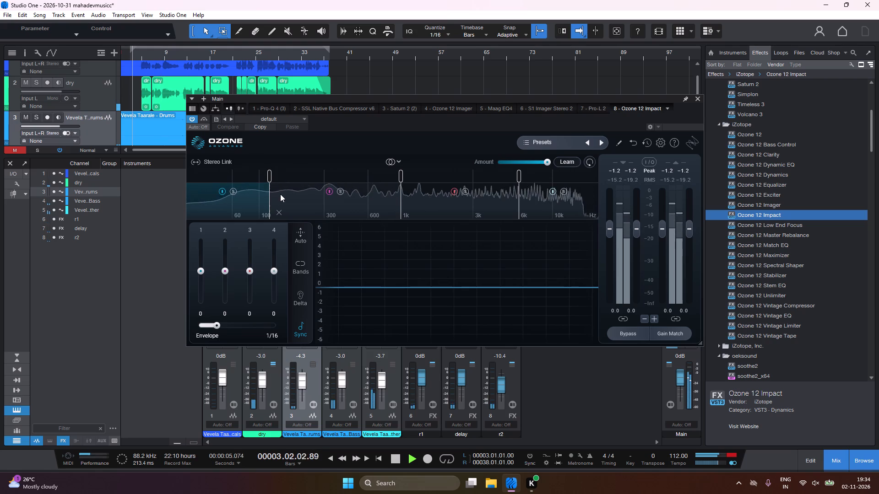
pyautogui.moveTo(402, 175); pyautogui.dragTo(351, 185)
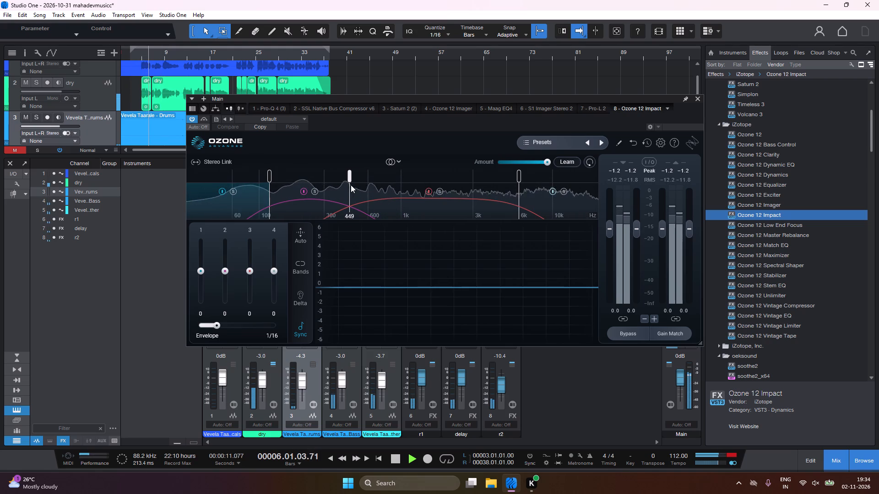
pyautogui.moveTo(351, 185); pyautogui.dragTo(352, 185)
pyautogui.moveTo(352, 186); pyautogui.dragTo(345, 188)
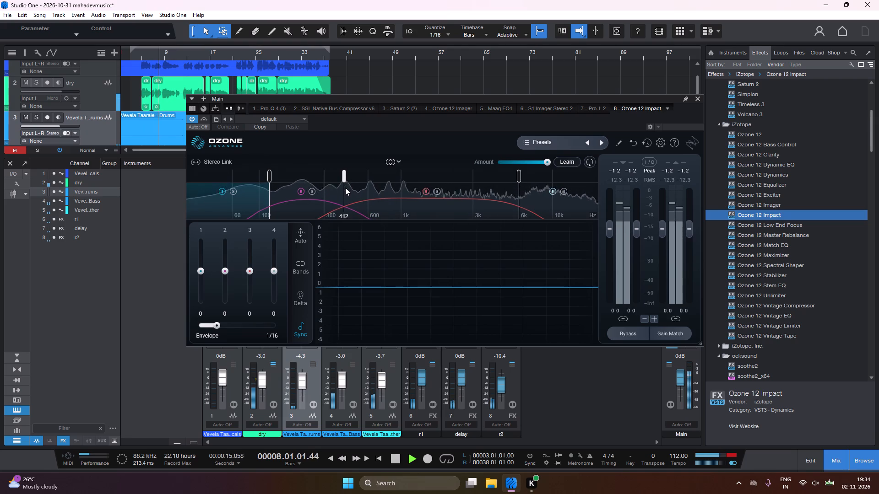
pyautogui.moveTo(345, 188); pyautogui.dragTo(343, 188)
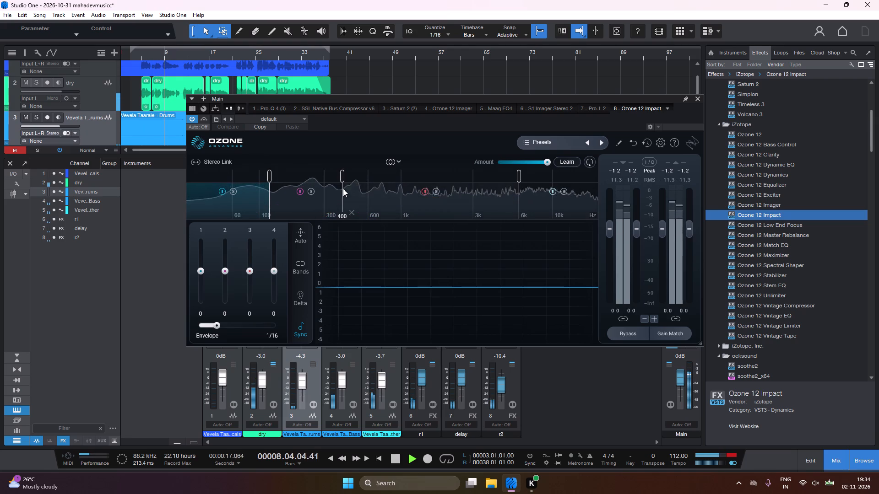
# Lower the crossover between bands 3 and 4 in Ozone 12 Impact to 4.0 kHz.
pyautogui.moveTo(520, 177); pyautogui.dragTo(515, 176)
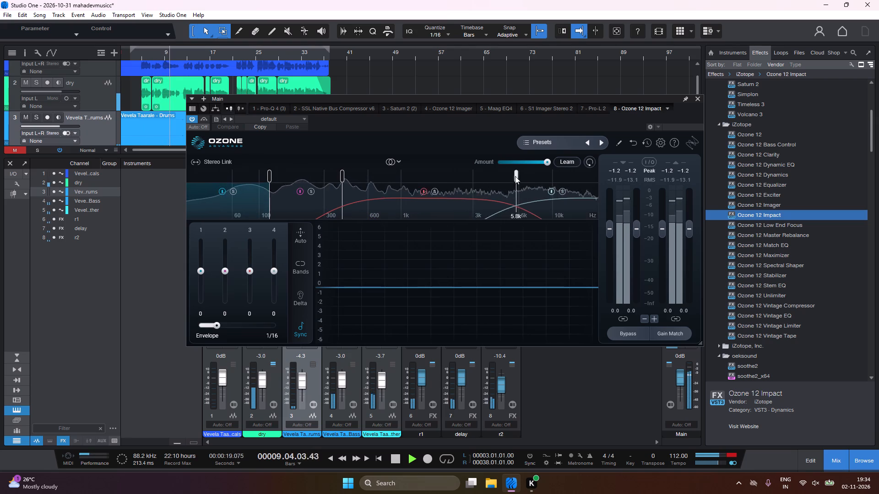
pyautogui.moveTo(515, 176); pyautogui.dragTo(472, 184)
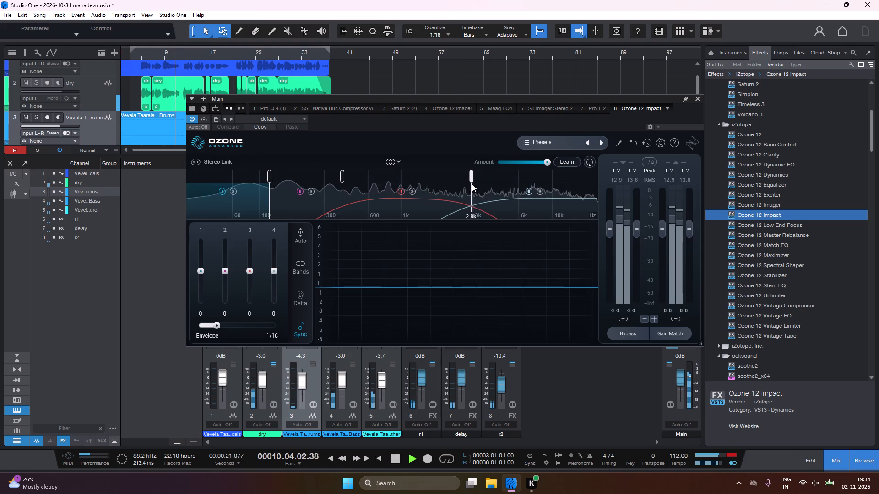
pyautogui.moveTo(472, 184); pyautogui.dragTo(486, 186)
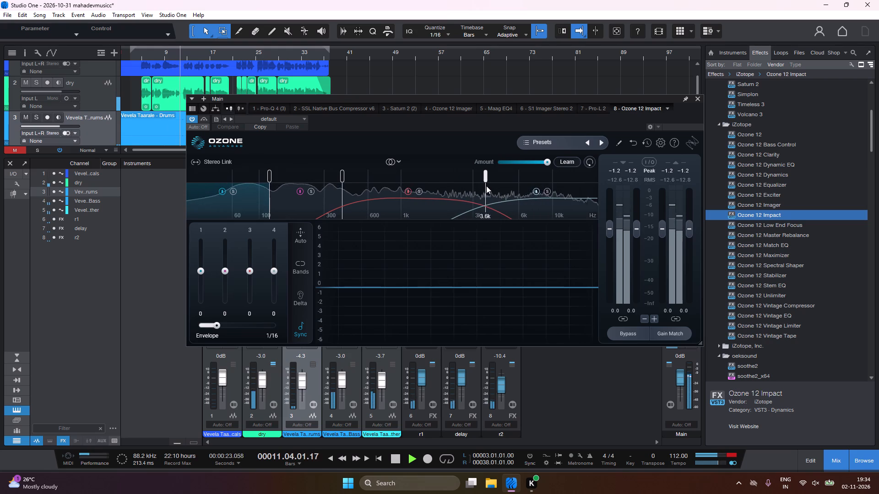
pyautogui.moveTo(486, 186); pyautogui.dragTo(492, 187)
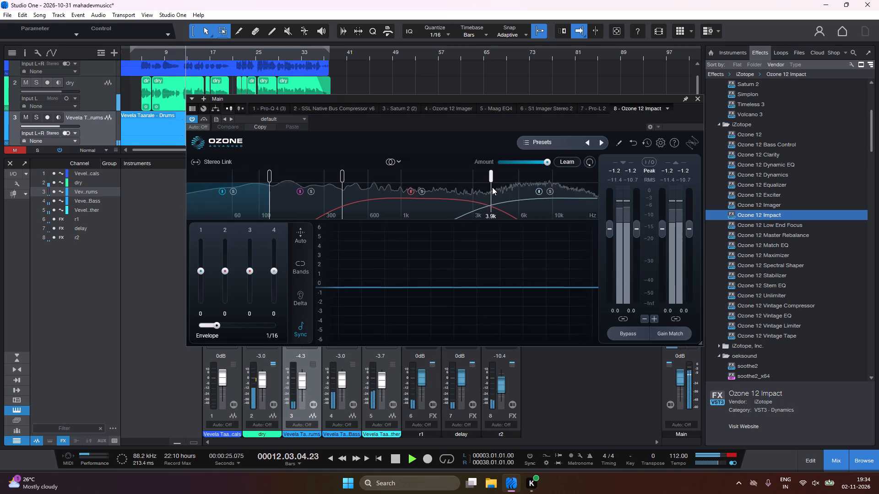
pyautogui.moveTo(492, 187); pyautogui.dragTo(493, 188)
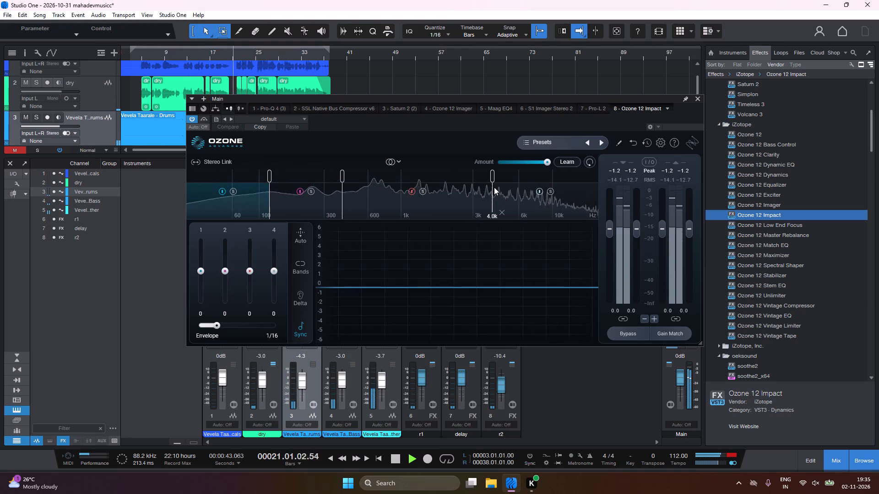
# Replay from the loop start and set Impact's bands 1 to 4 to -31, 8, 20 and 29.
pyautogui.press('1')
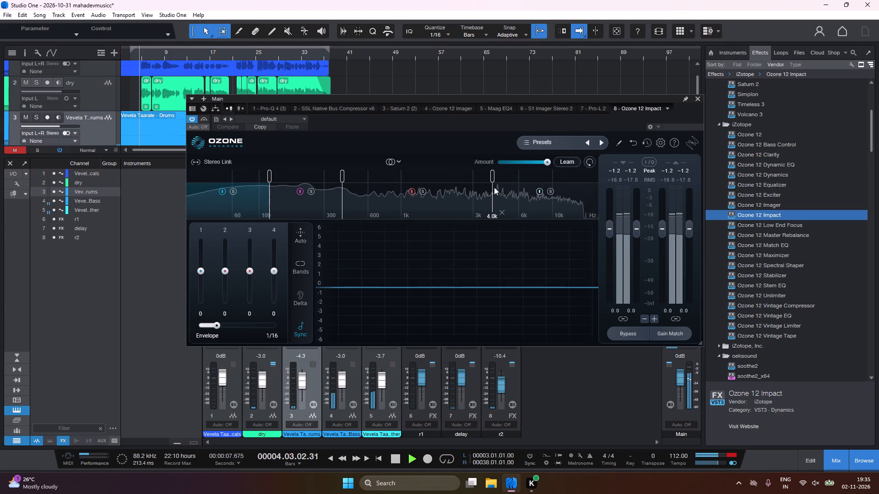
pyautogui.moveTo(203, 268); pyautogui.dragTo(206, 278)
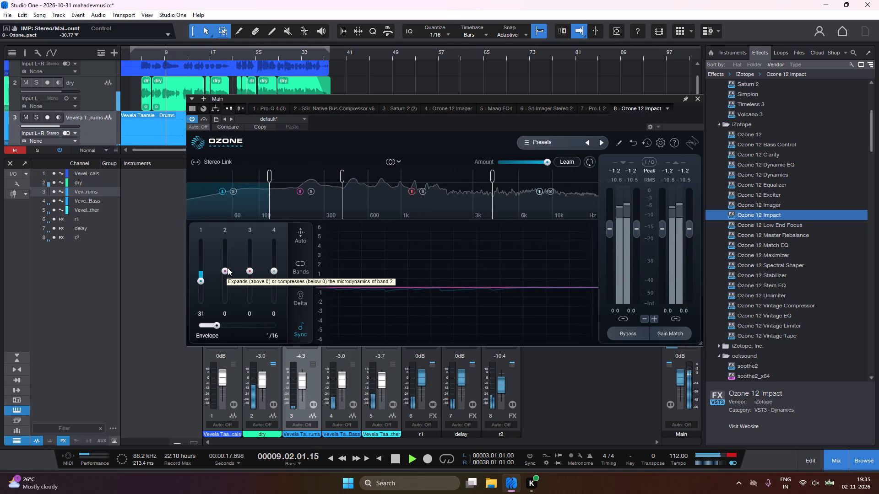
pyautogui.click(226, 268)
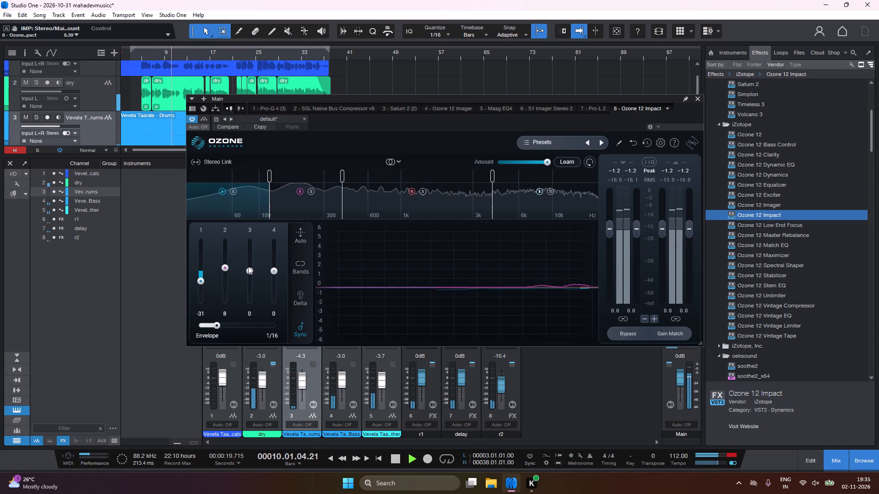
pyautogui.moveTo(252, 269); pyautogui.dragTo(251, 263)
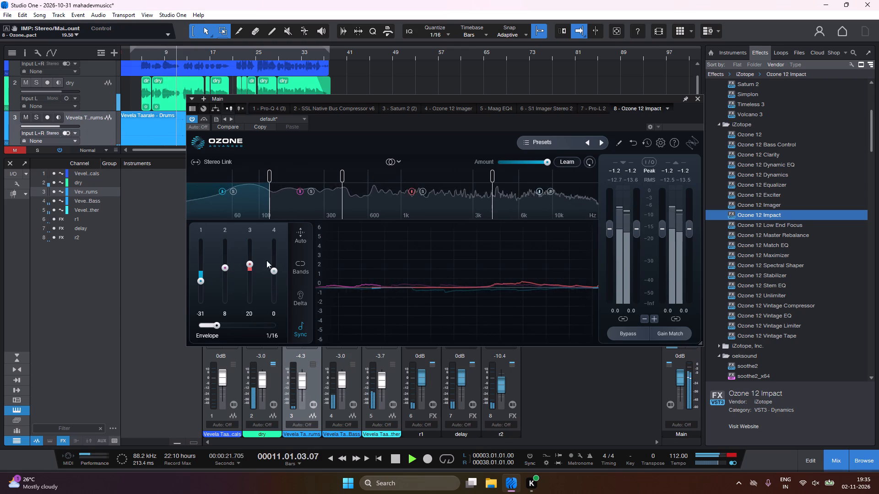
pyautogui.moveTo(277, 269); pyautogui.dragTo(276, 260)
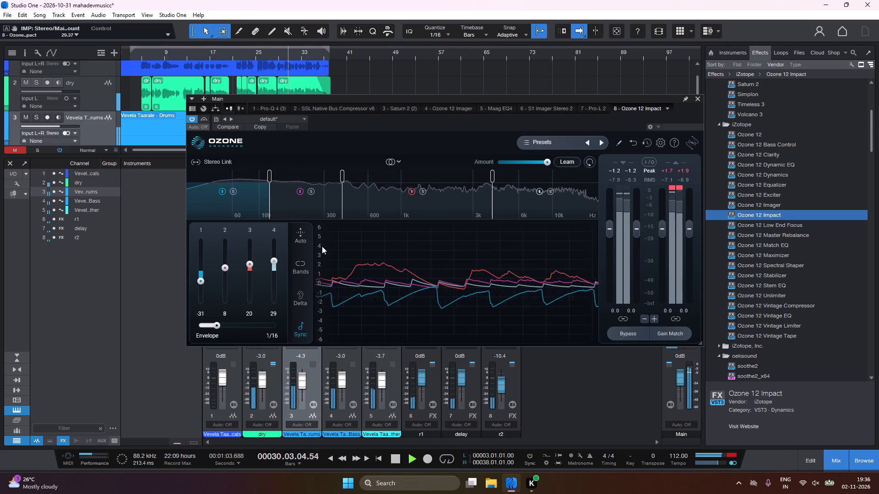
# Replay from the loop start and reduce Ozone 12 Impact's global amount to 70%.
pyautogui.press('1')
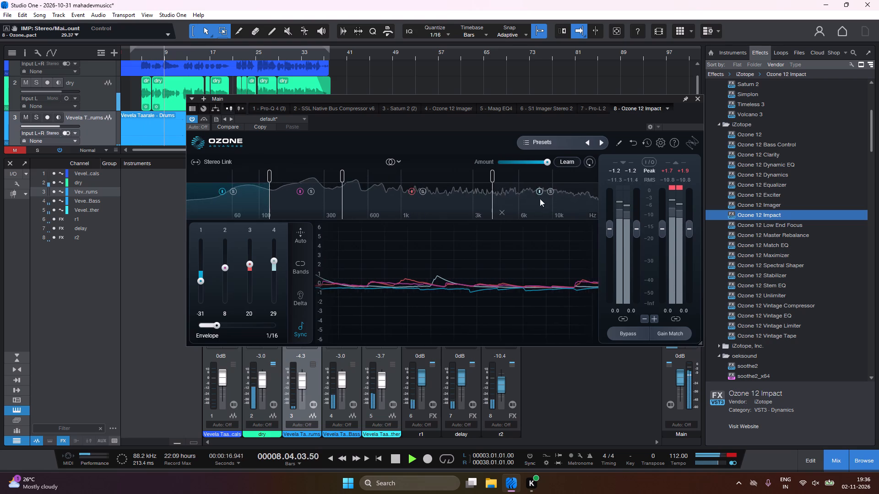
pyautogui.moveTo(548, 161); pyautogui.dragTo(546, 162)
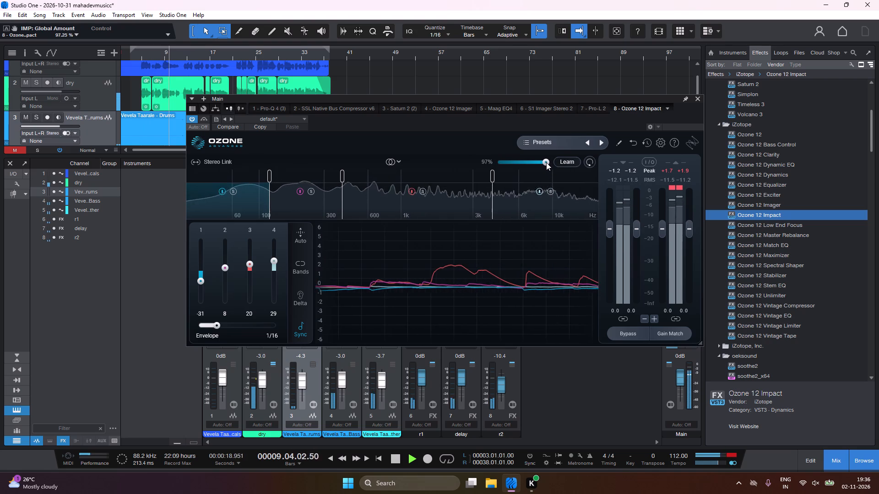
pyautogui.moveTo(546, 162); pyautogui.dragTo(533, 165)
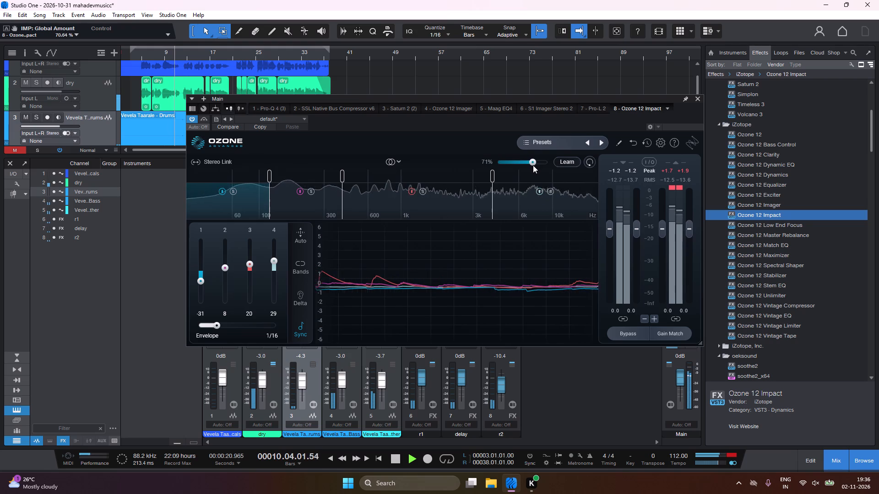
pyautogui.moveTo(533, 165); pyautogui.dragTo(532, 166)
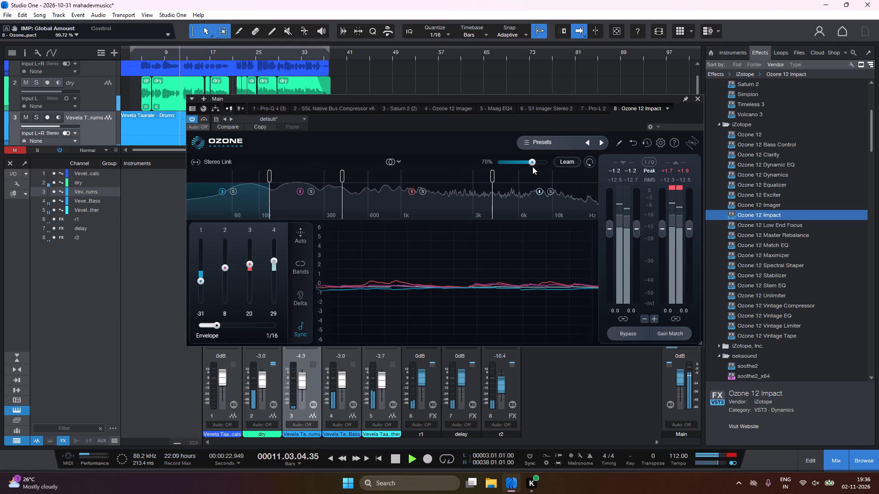
# Replay from the loop start, close Ozone 12 Impact, and reset the Main channel's clip indicator.
pyautogui.press('1')
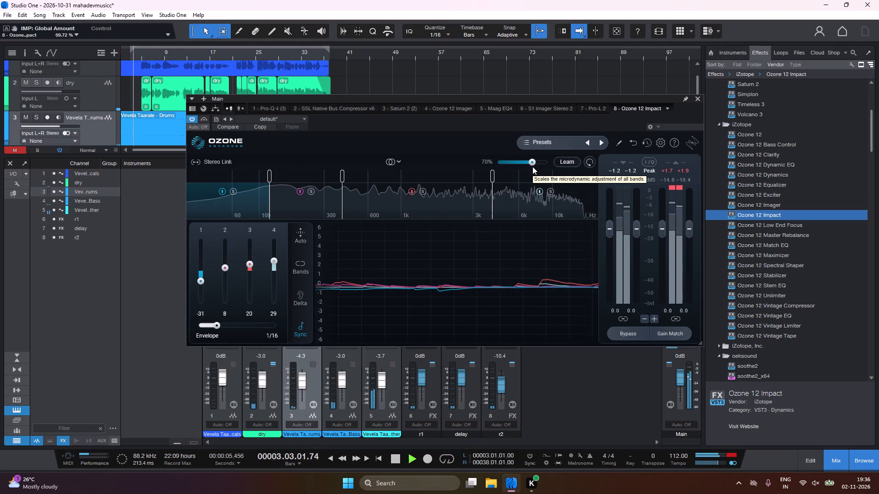
pyautogui.click(698, 98)
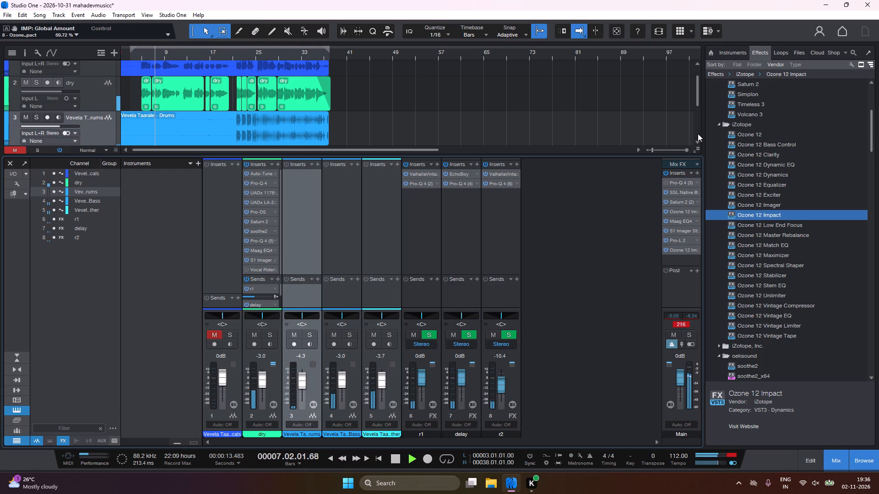
pyautogui.click(682, 324)
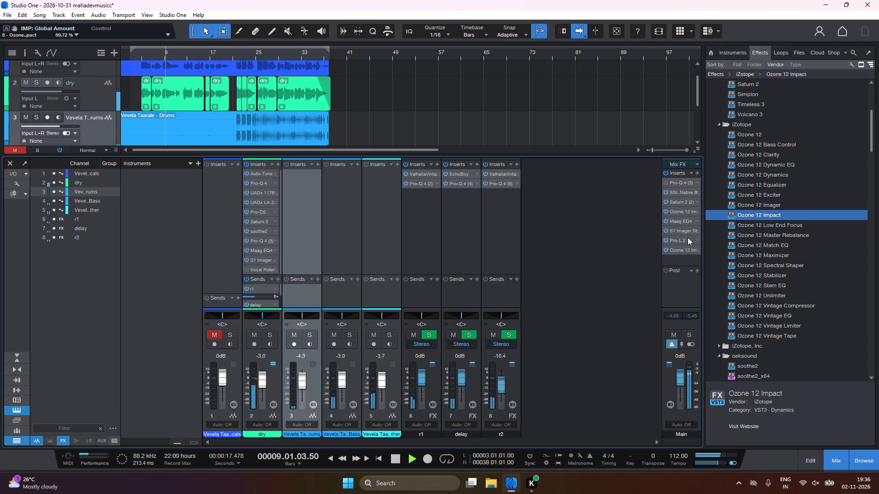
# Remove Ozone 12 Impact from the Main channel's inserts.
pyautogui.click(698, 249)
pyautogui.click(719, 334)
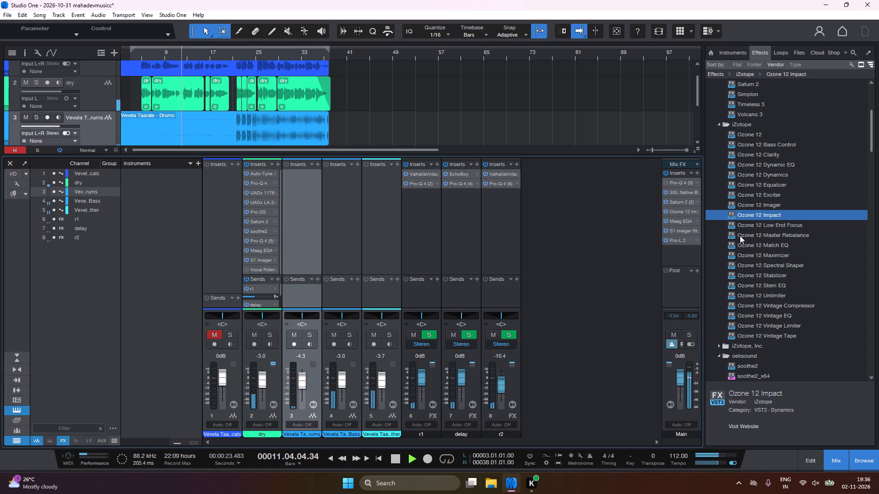
# Insert Ozone 12 Low End Focus on the Main channel after Pro-L 2.
pyautogui.moveTo(761, 228); pyautogui.dragTo(686, 260)
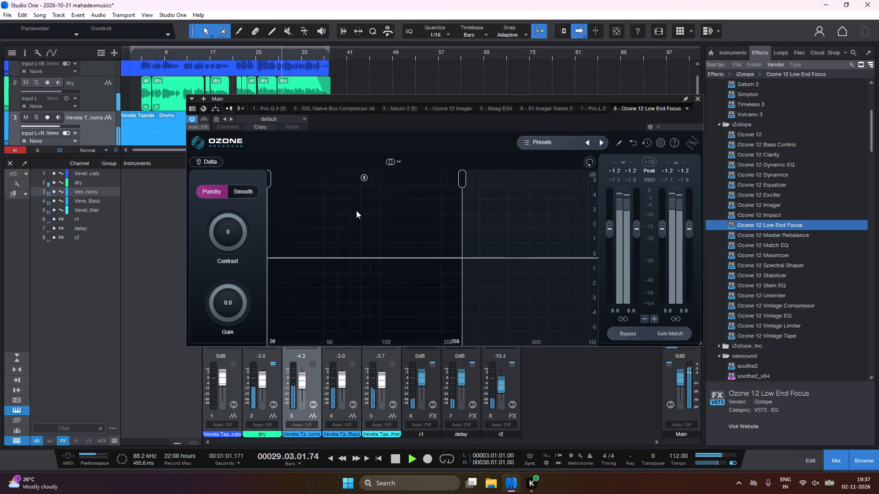
# Replay from the loop start and set Ozone 12 Low End Focus's Contrast to 15 in Punchy mode.
pyautogui.press('1')
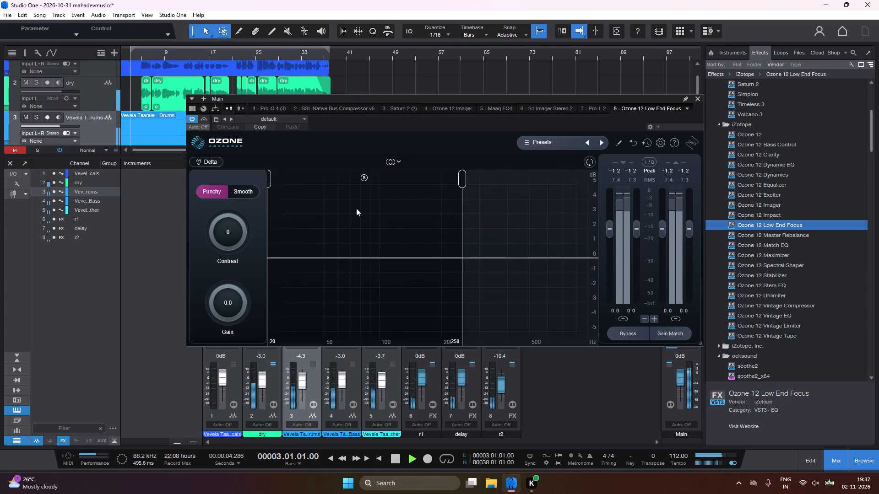
pyautogui.moveTo(234, 235); pyautogui.dragTo(229, 224)
pyautogui.click(217, 230)
pyautogui.click(217, 230)
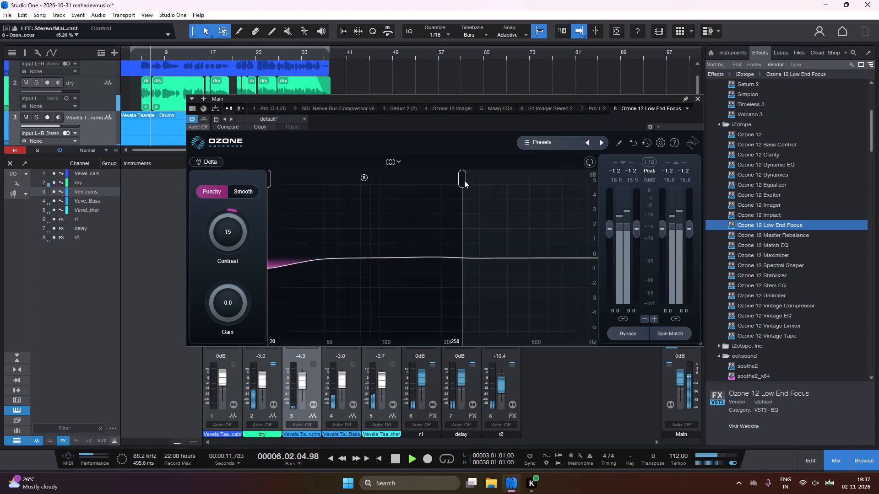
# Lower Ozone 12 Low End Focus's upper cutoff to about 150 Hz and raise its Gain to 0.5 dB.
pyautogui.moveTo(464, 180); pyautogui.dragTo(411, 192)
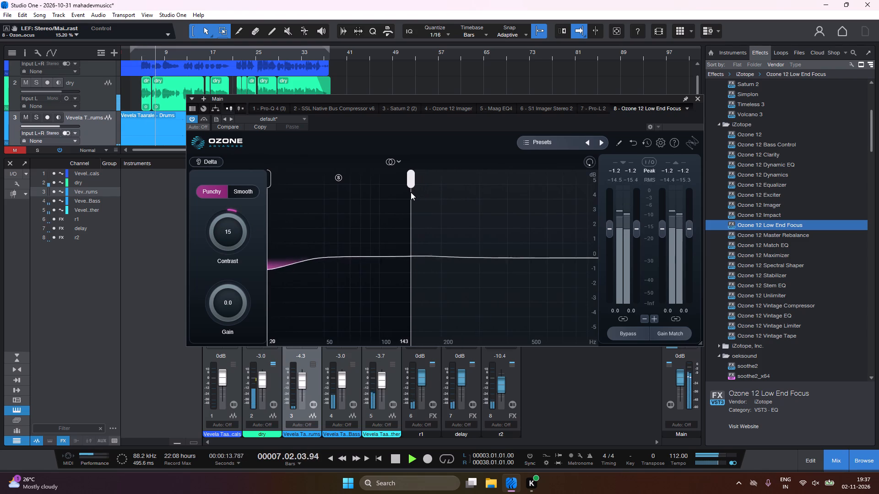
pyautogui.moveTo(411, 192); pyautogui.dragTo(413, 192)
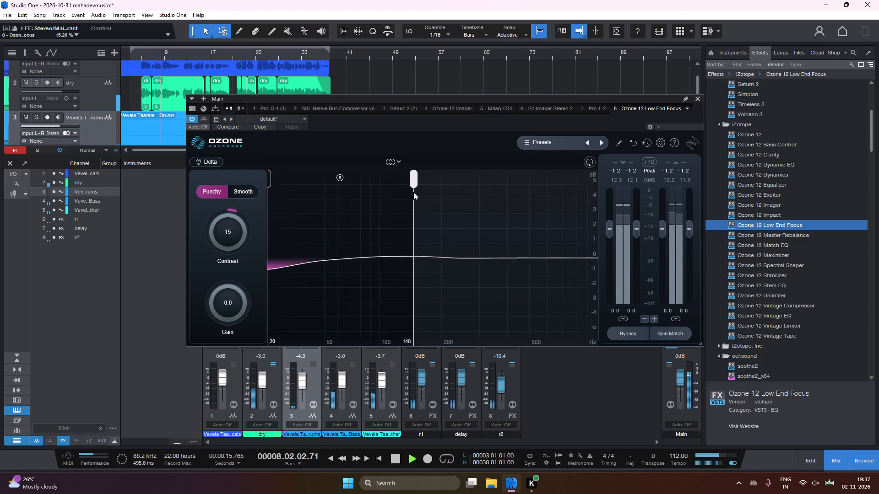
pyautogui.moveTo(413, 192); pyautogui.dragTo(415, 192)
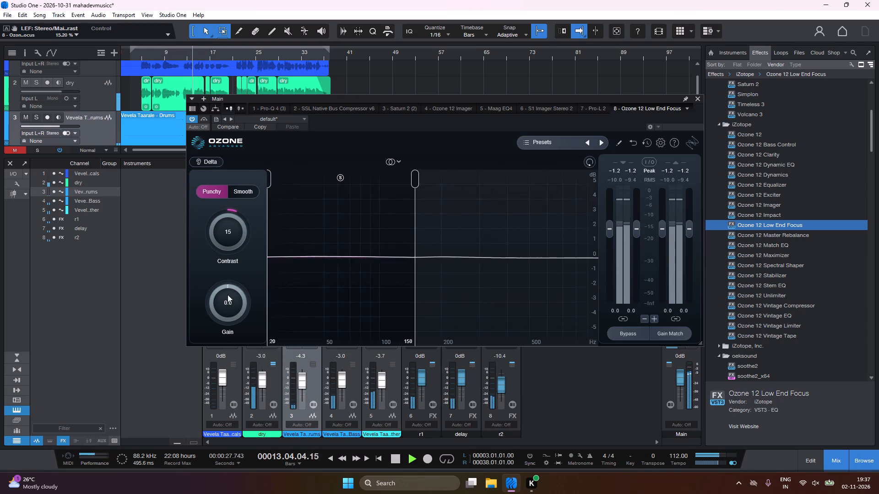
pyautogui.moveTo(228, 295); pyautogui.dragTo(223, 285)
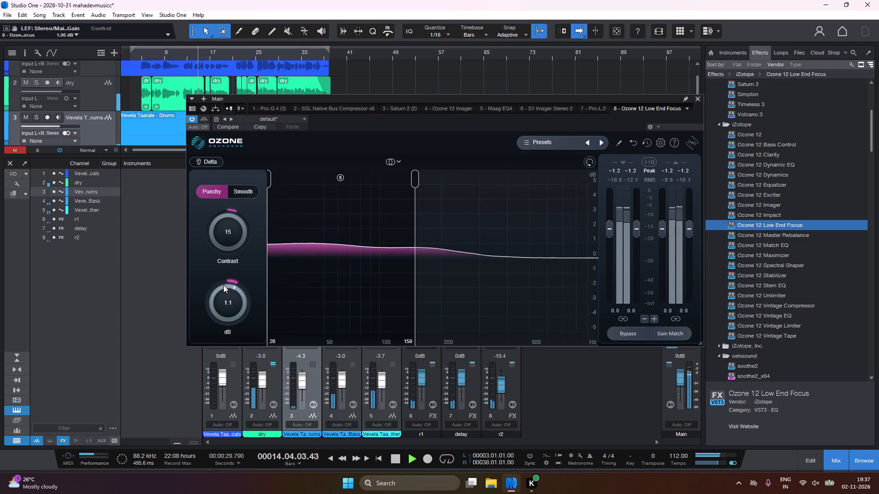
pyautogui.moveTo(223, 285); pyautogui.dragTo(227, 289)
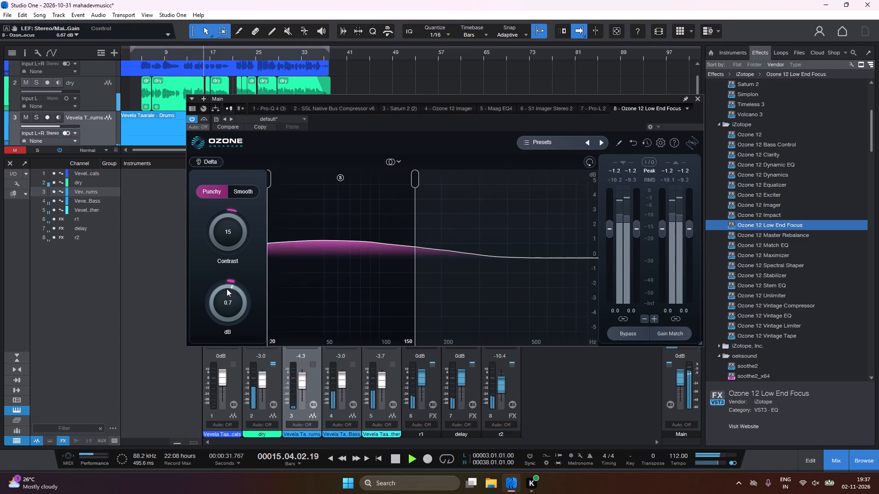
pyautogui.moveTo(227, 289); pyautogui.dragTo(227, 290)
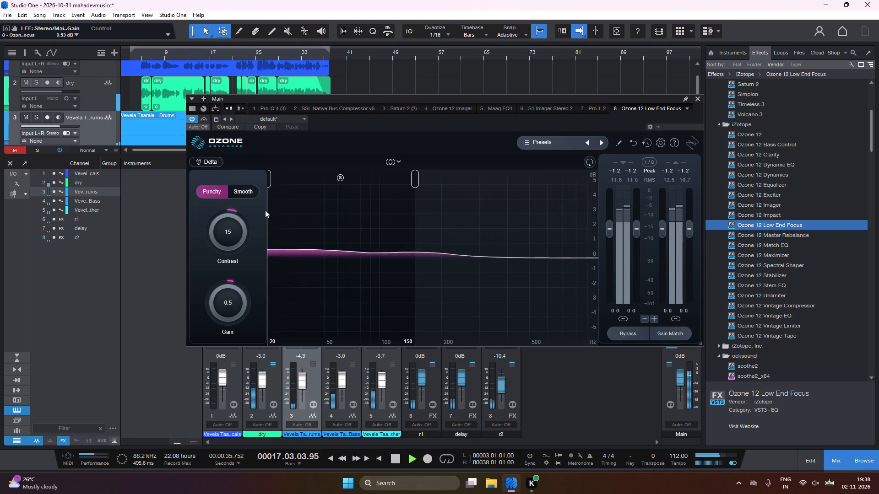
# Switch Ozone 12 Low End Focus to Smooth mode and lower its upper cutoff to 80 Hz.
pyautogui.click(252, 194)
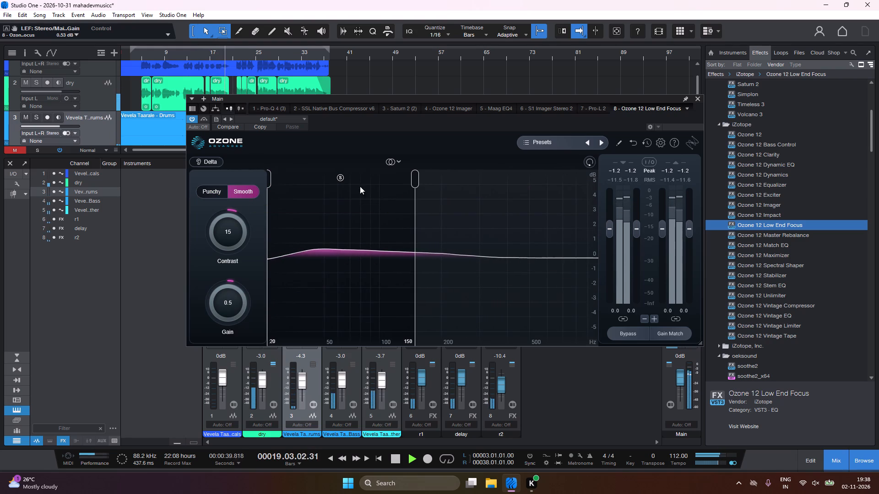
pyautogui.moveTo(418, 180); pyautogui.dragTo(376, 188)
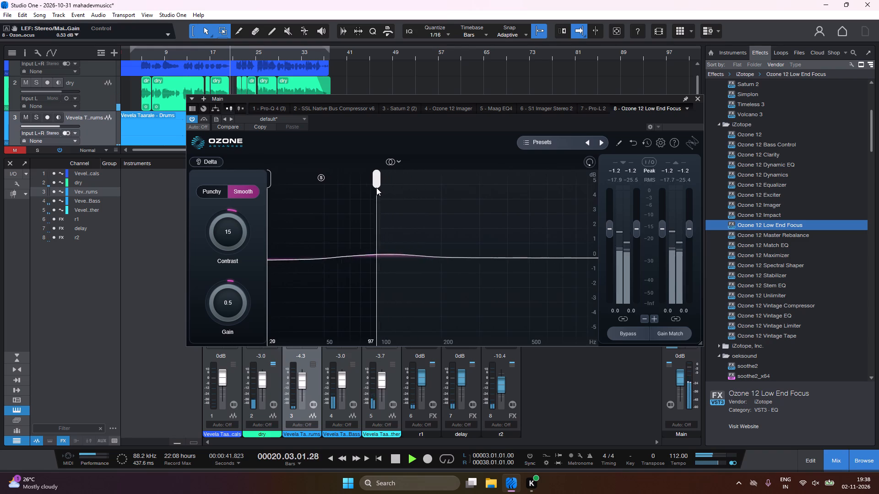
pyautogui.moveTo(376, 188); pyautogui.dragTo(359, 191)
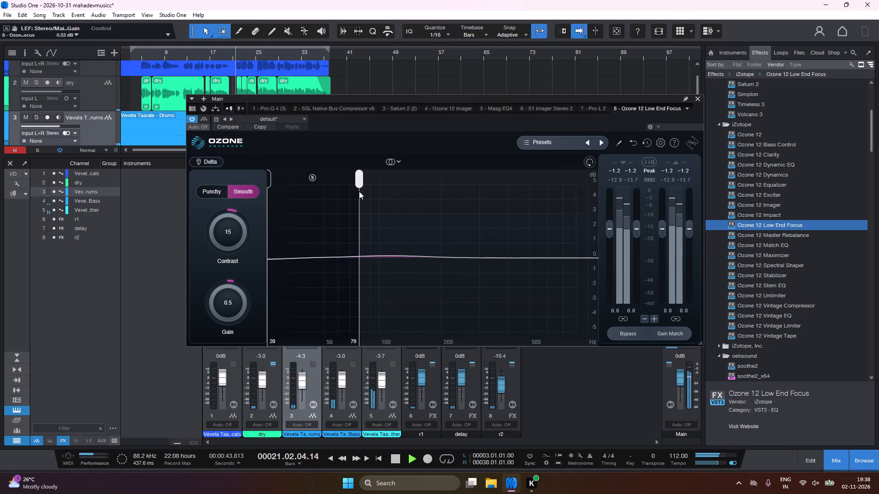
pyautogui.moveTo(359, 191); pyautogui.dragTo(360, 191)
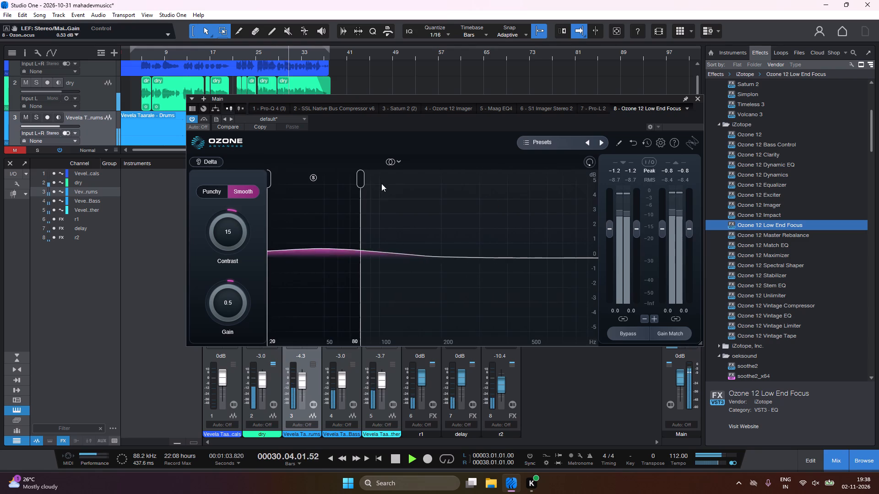
# Load the Bass Guitar Enhancement preset in Ozone 12 Low End Focus and close the preset manager.
pyautogui.click(555, 147)
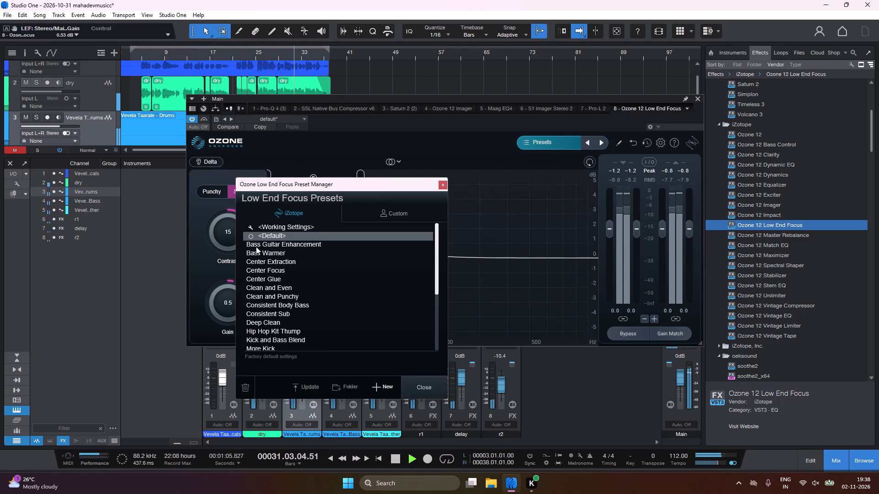
pyautogui.click(260, 248)
pyautogui.click(441, 185)
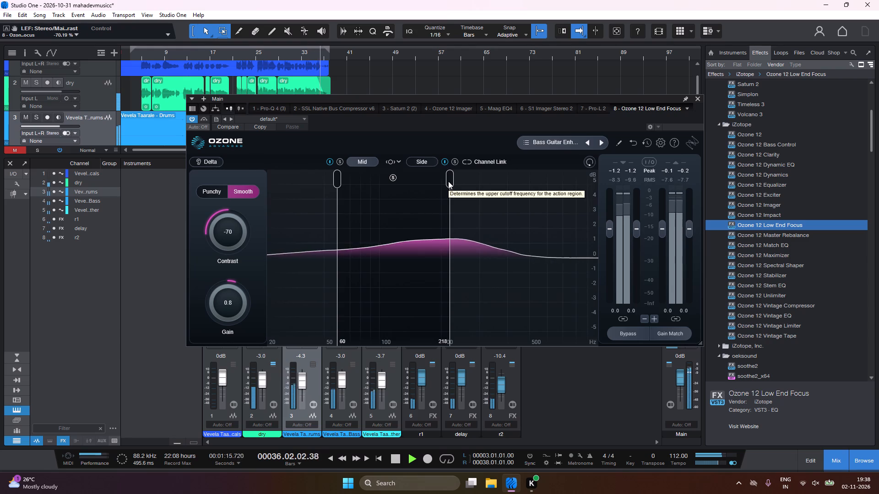
# Narrow Low End Focus's action region to a lower cutoff of 71 Hz and an upper cutoff of 174 Hz.
pyautogui.click(448, 181)
pyautogui.moveTo(449, 181); pyautogui.dragTo(434, 182)
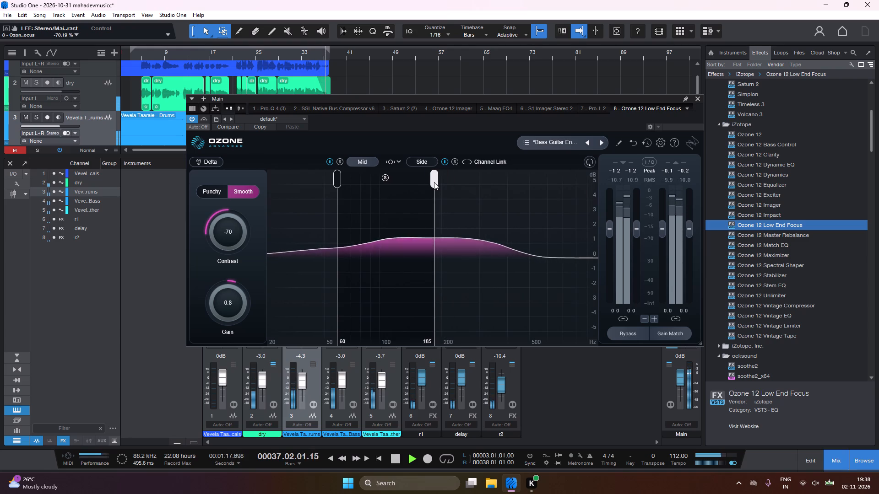
pyautogui.moveTo(434, 182); pyautogui.dragTo(428, 183)
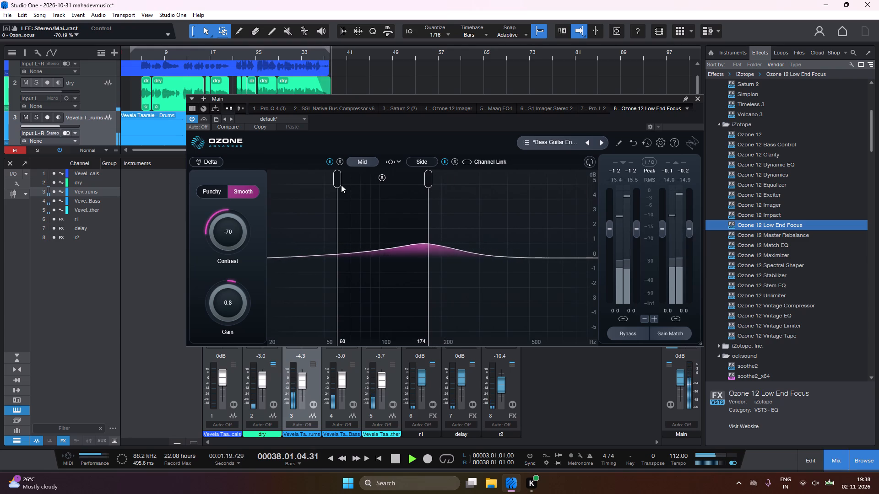
pyautogui.moveTo(341, 185); pyautogui.dragTo(362, 184)
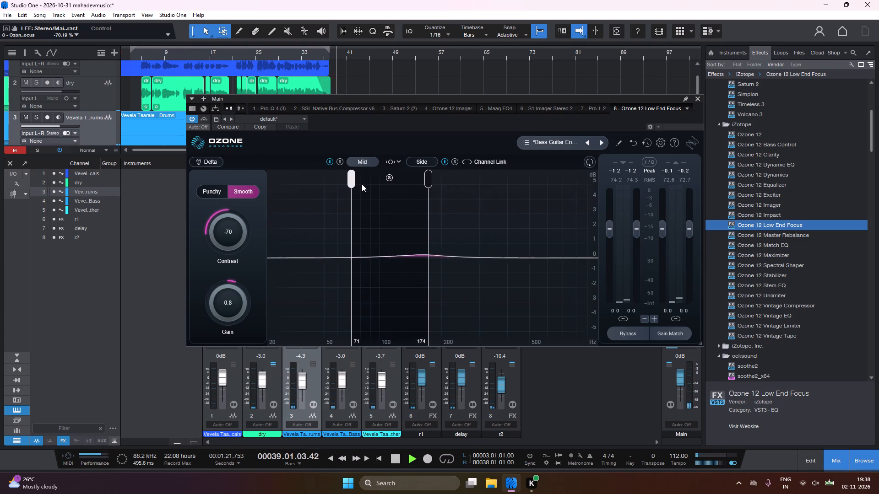
pyautogui.moveTo(362, 184); pyautogui.dragTo(376, 183)
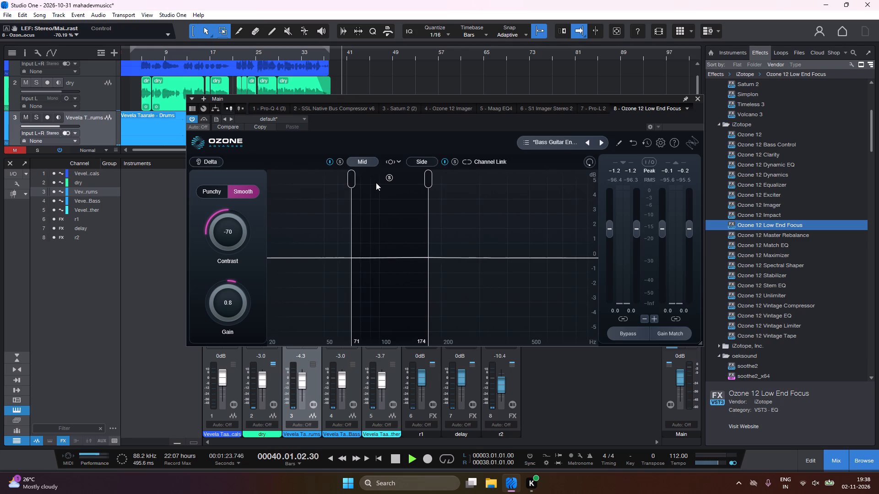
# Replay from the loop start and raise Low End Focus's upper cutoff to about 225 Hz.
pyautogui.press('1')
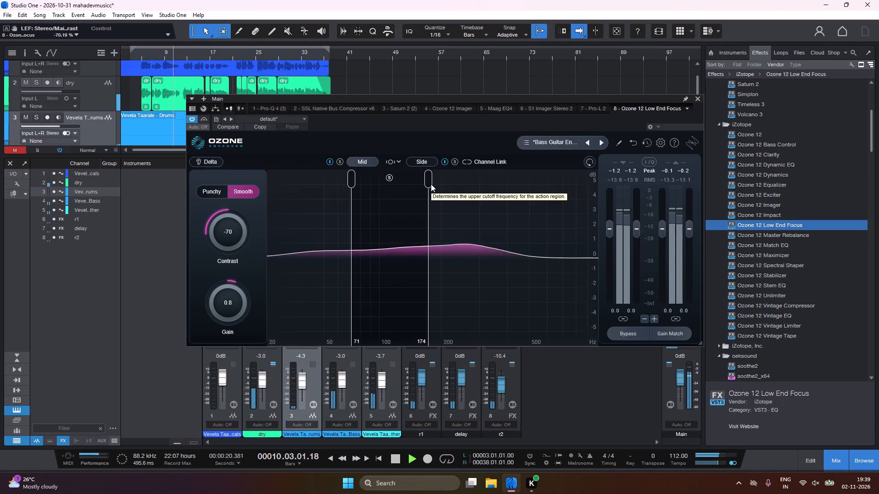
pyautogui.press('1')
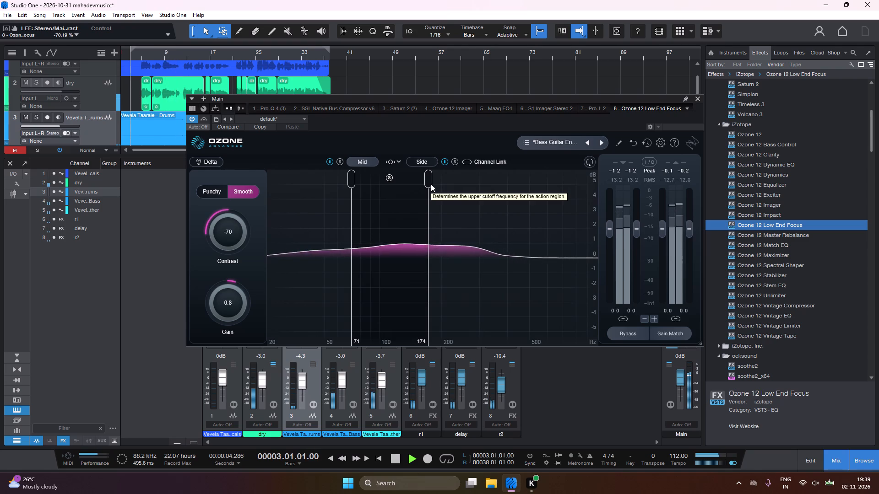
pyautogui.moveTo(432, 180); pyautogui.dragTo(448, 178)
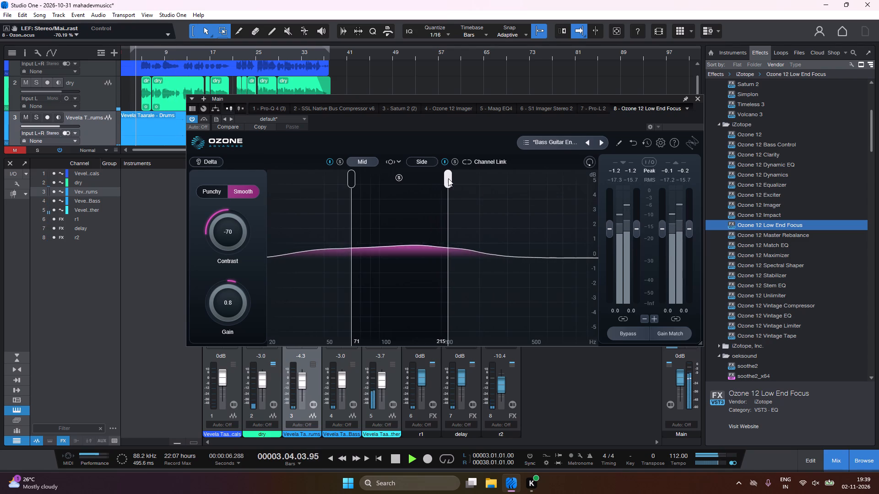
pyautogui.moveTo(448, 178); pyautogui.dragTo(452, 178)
# Set Low End Focus's Contrast to -38 and its Gain to 0.2 dB.
pyautogui.moveTo(222, 232); pyautogui.dragTo(225, 224)
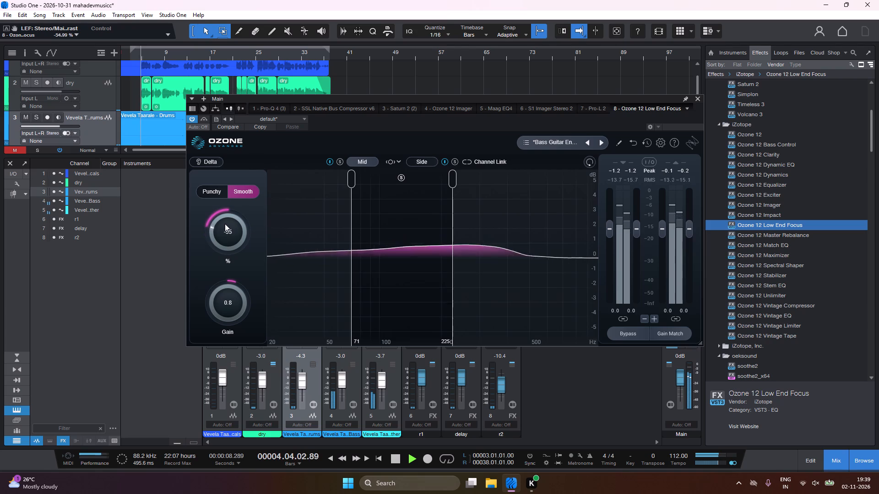
pyautogui.moveTo(225, 224); pyautogui.dragTo(232, 214)
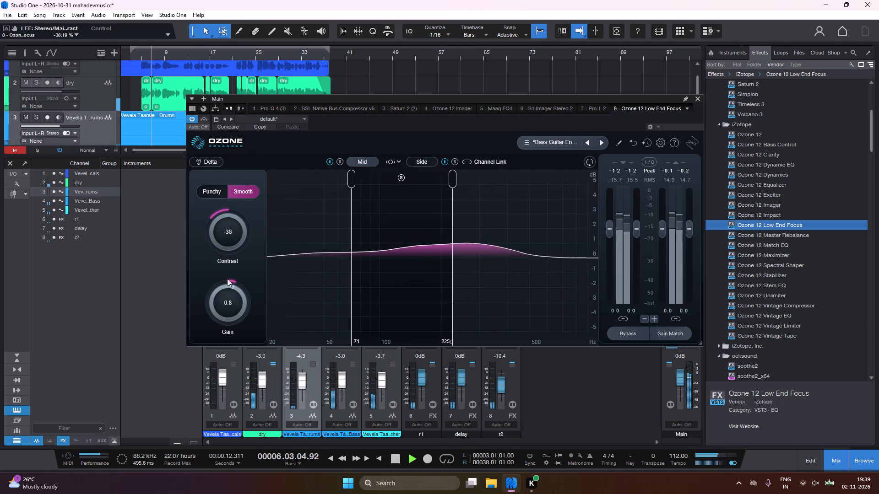
pyautogui.click(227, 296)
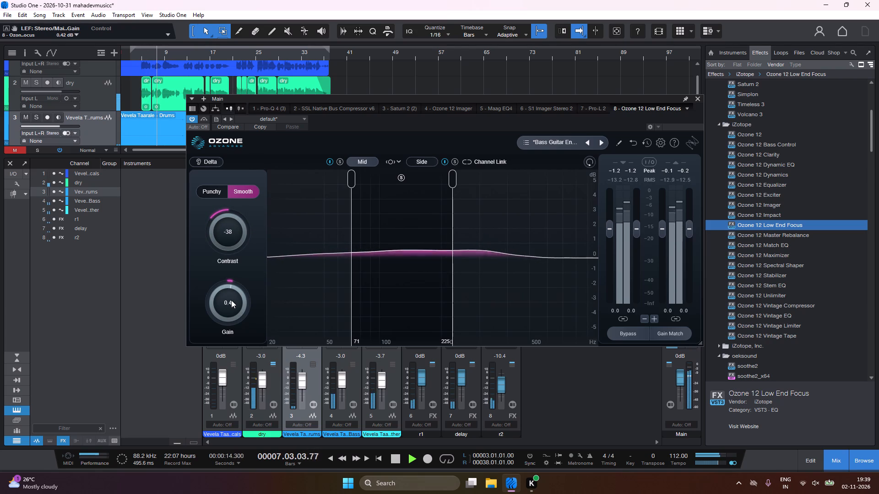
pyautogui.click(223, 309)
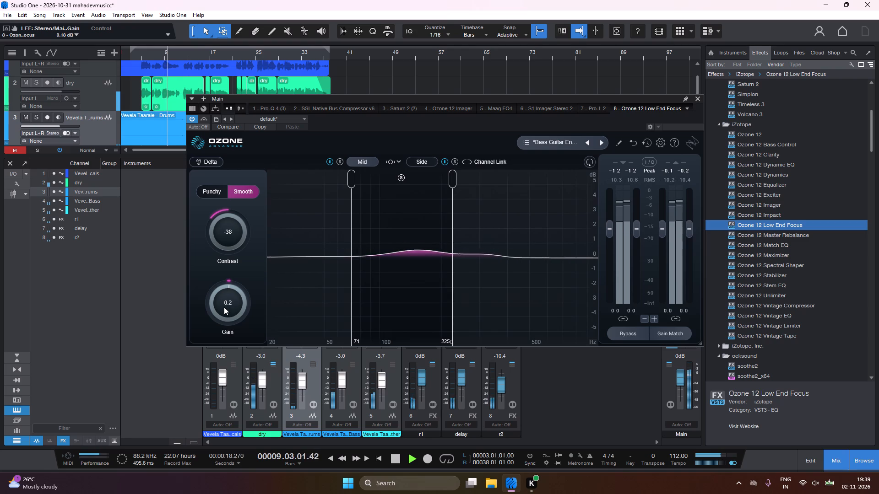
# Replay from the loop start and raise Low End Focus's upper cutoff to 247 Hz.
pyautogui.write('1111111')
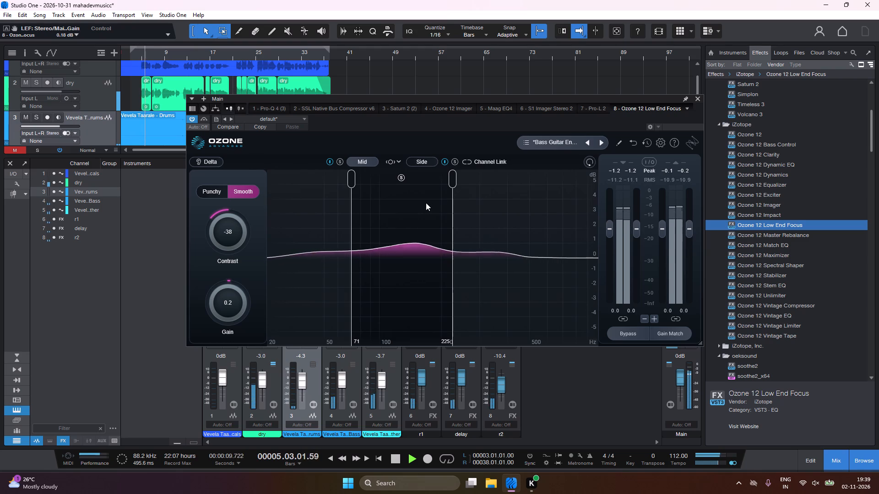
pyautogui.moveTo(450, 185); pyautogui.dragTo(452, 185)
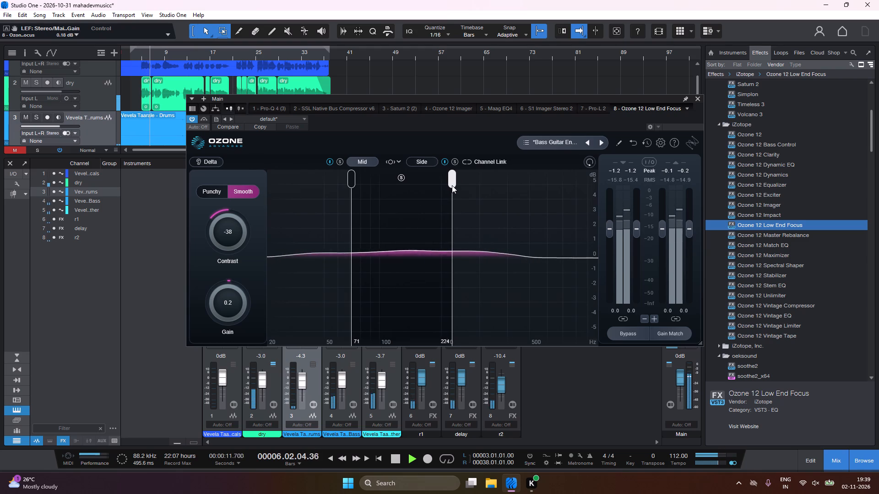
pyautogui.moveTo(452, 185); pyautogui.dragTo(458, 185)
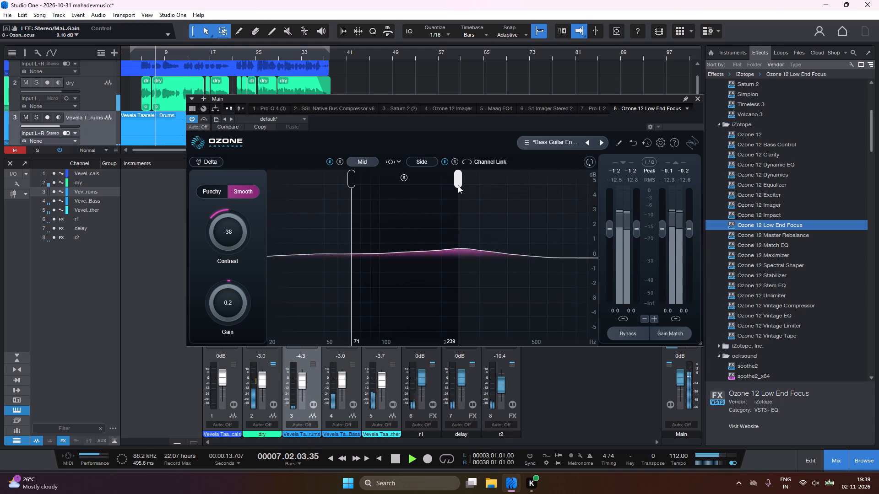
pyautogui.moveTo(458, 185); pyautogui.dragTo(460, 185)
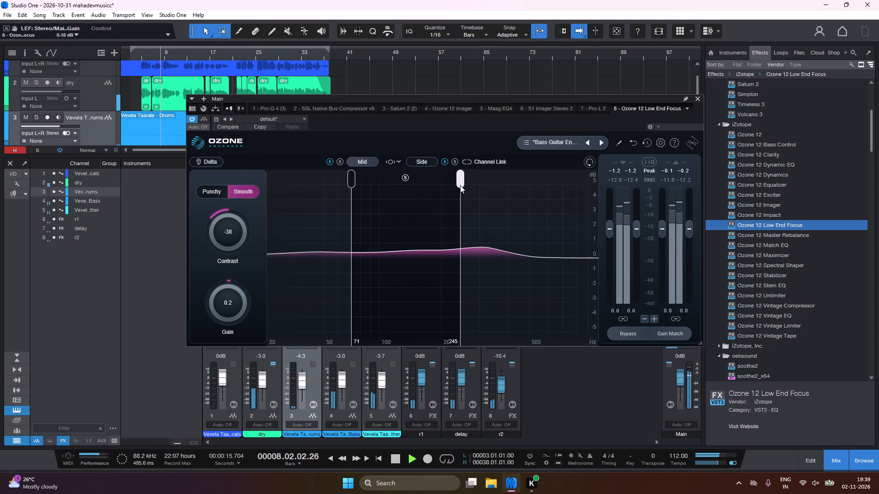
pyautogui.moveTo(460, 185); pyautogui.dragTo(461, 185)
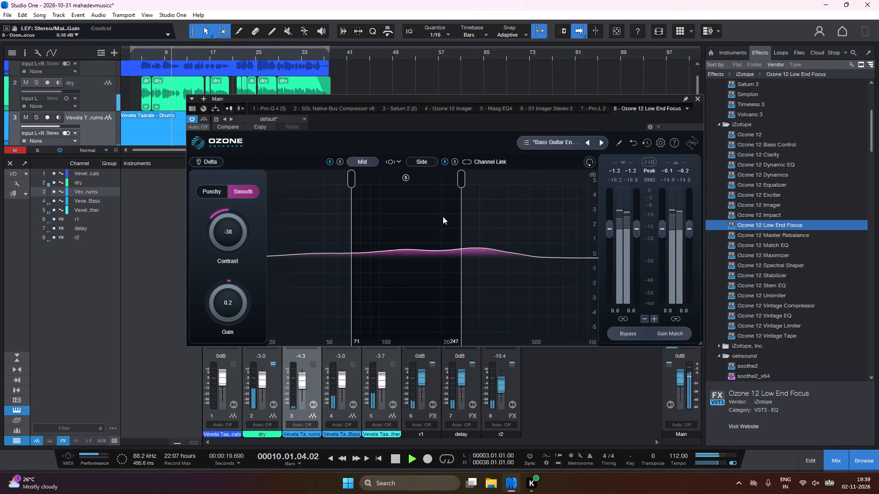
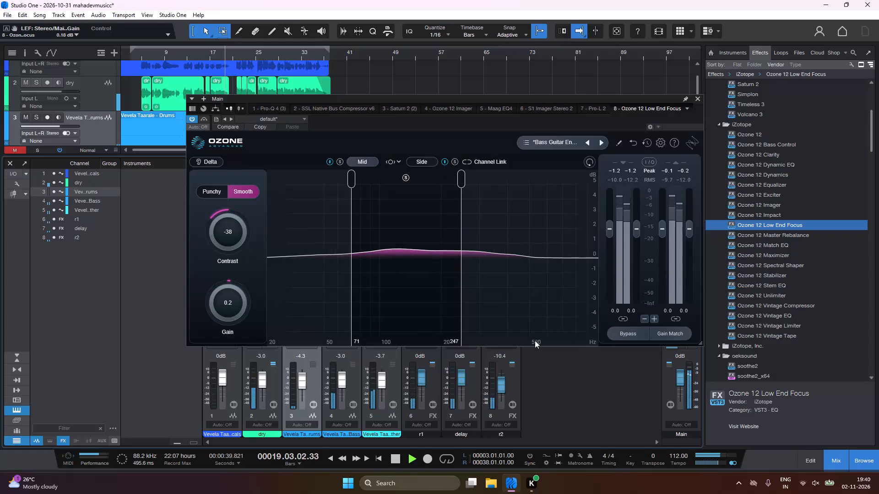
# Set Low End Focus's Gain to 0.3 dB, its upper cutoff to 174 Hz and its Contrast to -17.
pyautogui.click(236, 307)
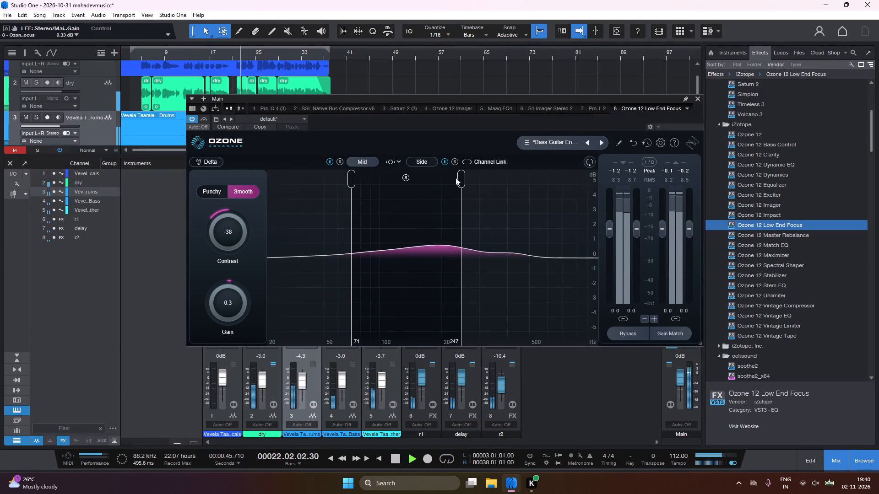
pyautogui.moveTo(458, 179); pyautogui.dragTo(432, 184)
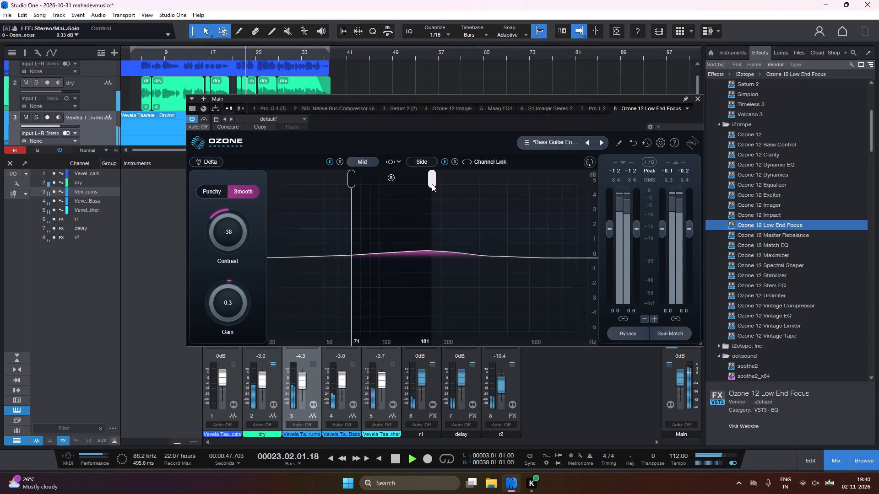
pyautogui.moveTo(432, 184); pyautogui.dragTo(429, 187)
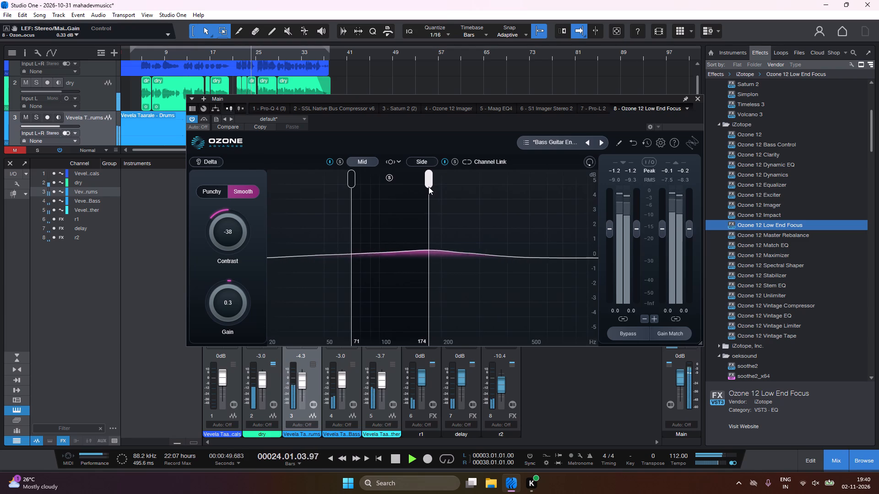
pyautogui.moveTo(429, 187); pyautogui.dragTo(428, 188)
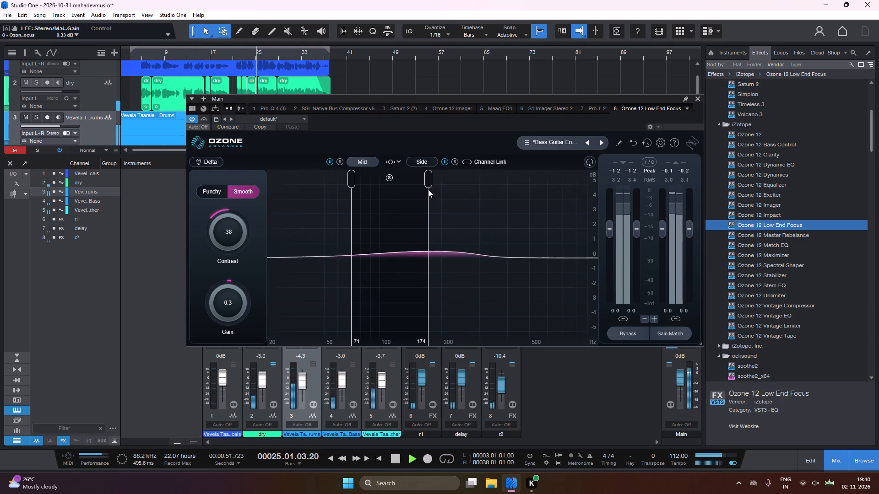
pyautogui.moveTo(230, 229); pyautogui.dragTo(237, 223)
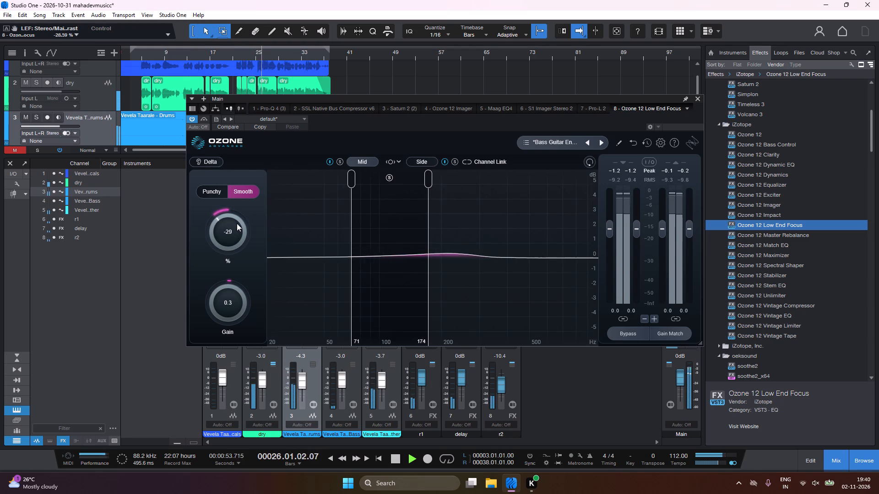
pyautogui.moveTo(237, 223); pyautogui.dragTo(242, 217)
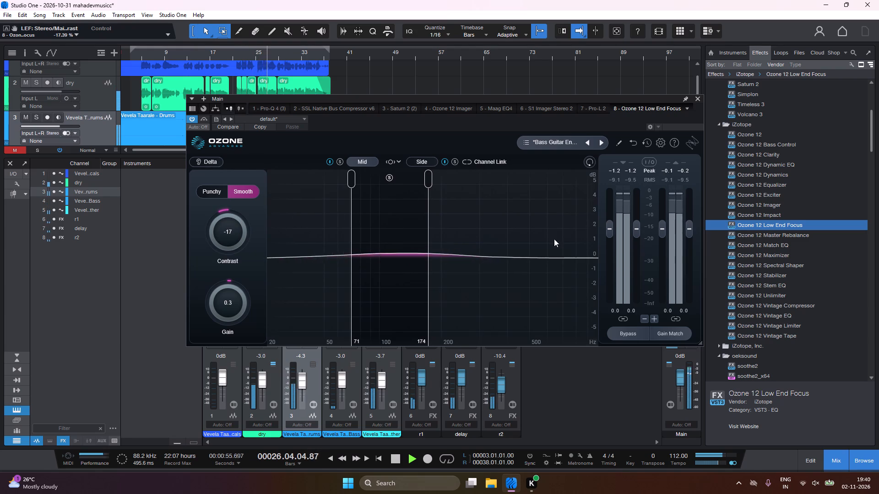
# Compare the mix with and without Low End Focus by bypassing it twice during playback, and close its window.
pyautogui.click(633, 333)
pyautogui.click(633, 333)
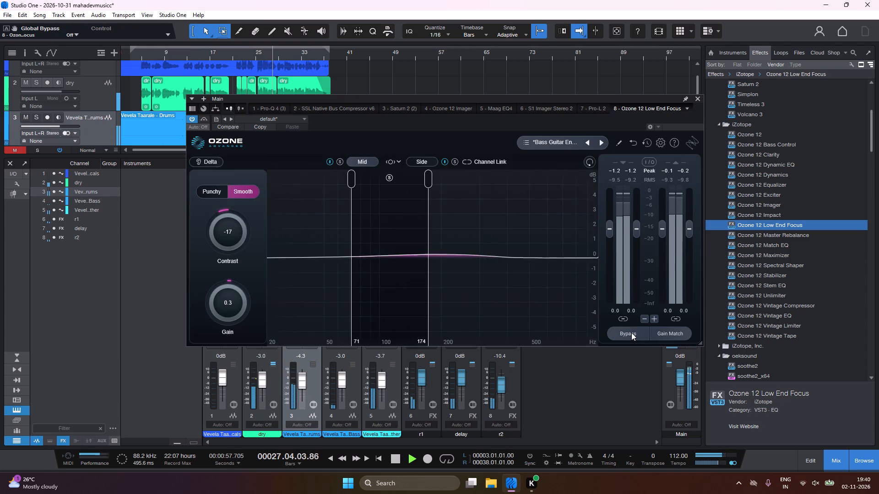
pyautogui.click(631, 333)
pyautogui.click(631, 333)
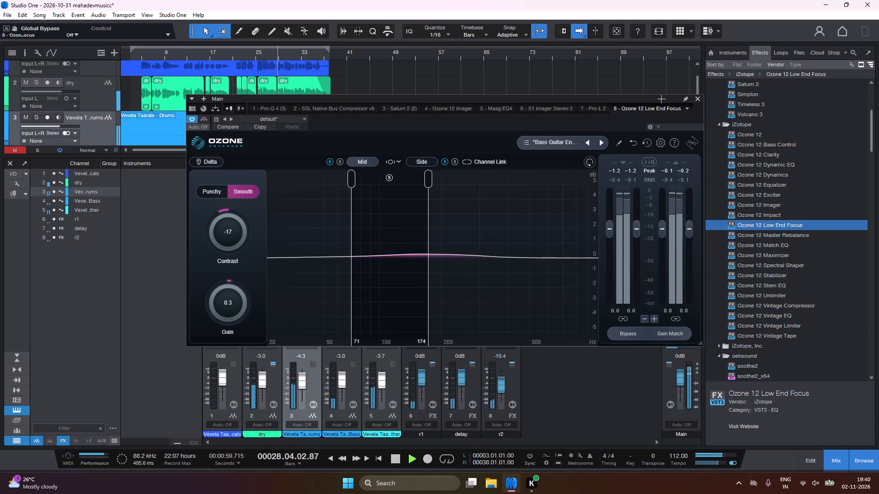
pyautogui.click(698, 100)
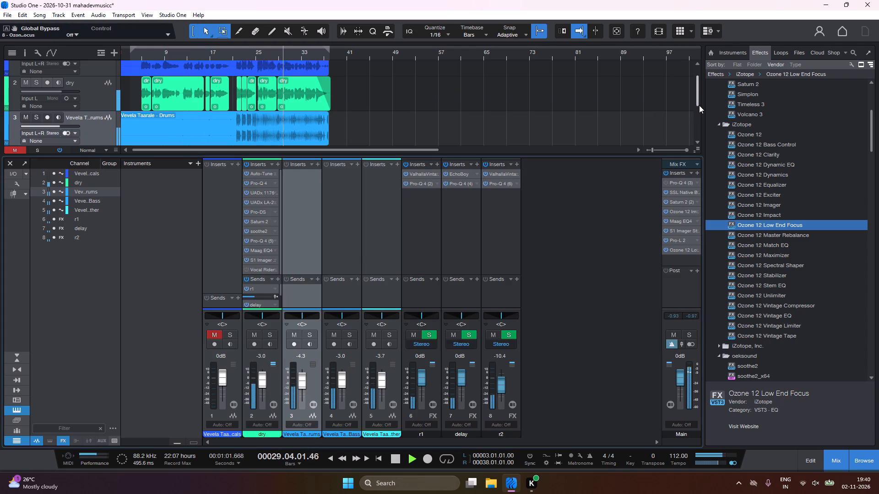
# Replay from the loop start and remove Ozone 12 Low End Focus from the Main channel's inserts.
pyautogui.press('1')
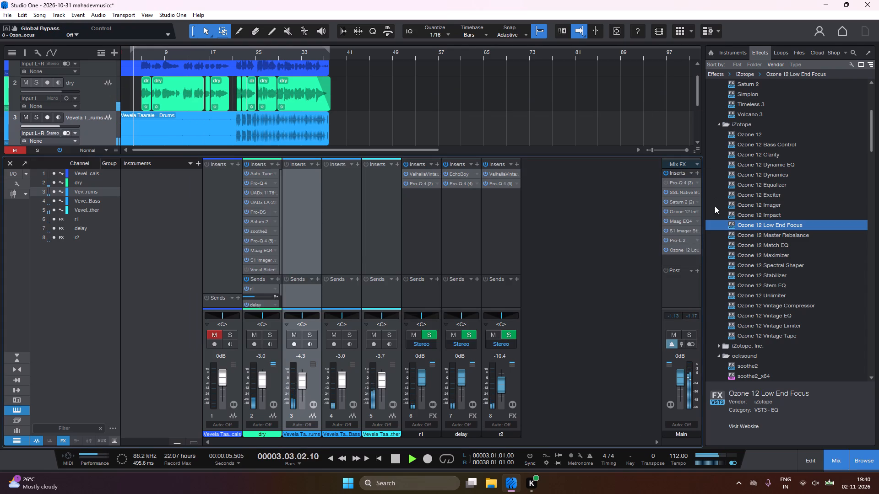
pyautogui.click(700, 250)
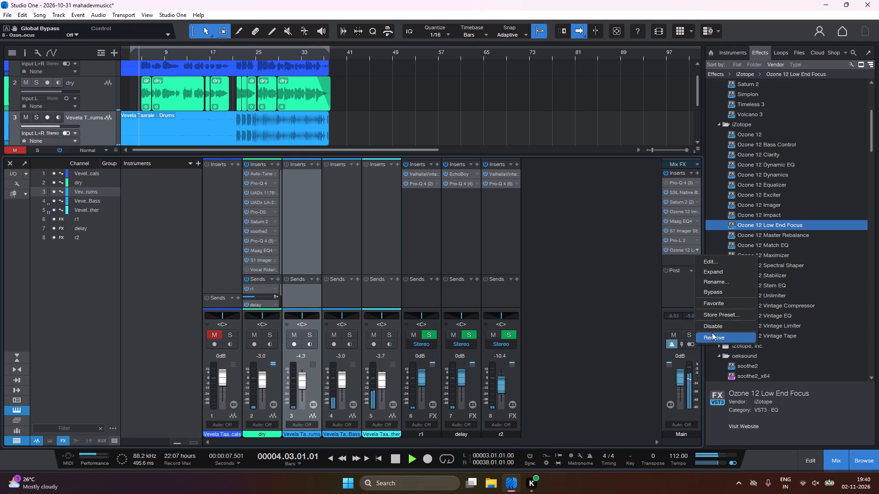
pyautogui.click(712, 333)
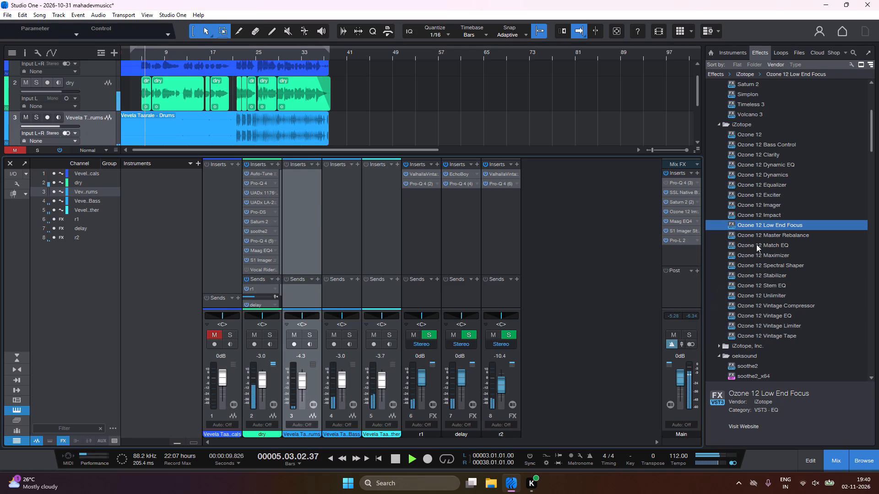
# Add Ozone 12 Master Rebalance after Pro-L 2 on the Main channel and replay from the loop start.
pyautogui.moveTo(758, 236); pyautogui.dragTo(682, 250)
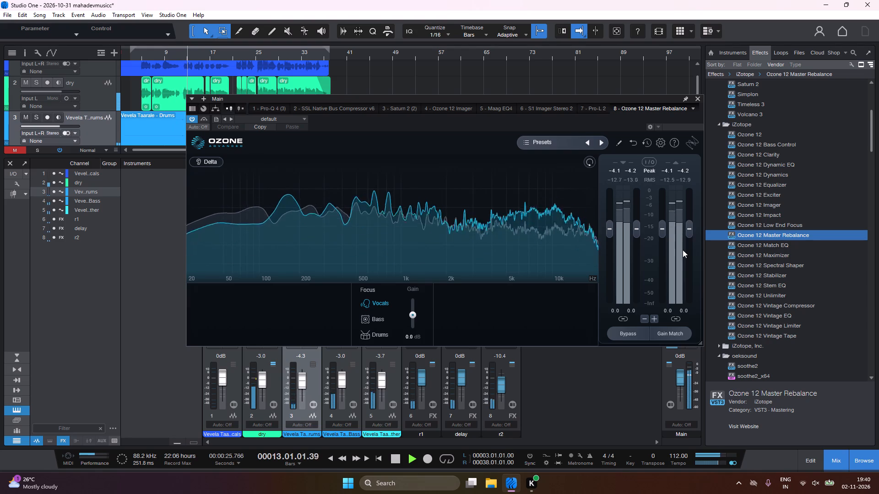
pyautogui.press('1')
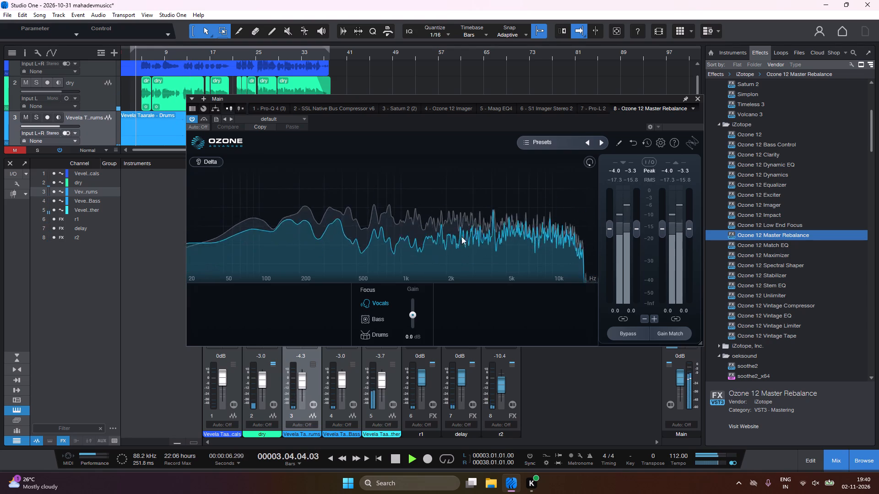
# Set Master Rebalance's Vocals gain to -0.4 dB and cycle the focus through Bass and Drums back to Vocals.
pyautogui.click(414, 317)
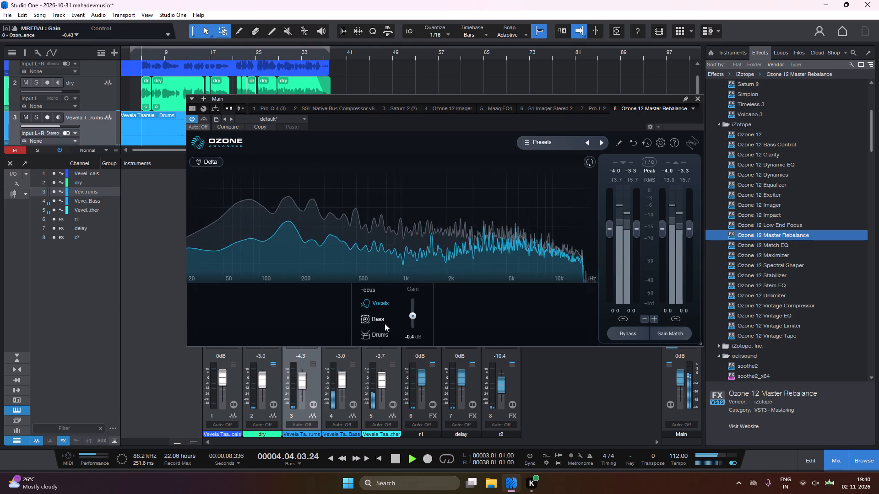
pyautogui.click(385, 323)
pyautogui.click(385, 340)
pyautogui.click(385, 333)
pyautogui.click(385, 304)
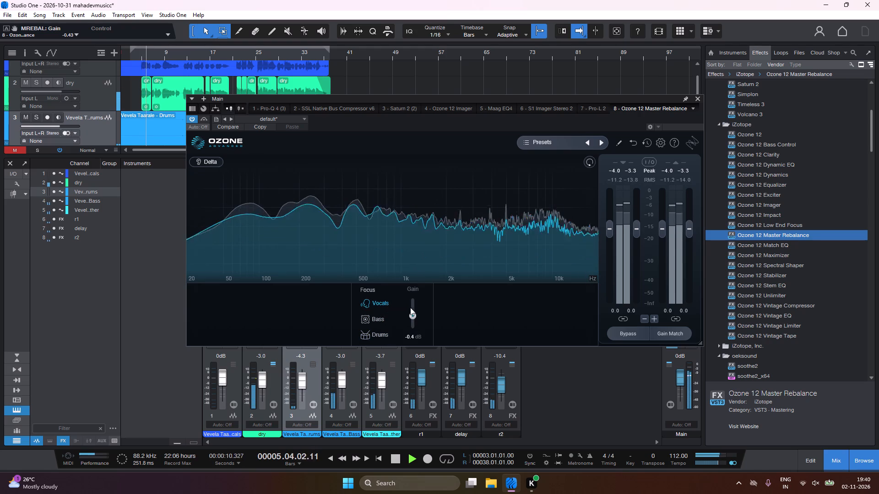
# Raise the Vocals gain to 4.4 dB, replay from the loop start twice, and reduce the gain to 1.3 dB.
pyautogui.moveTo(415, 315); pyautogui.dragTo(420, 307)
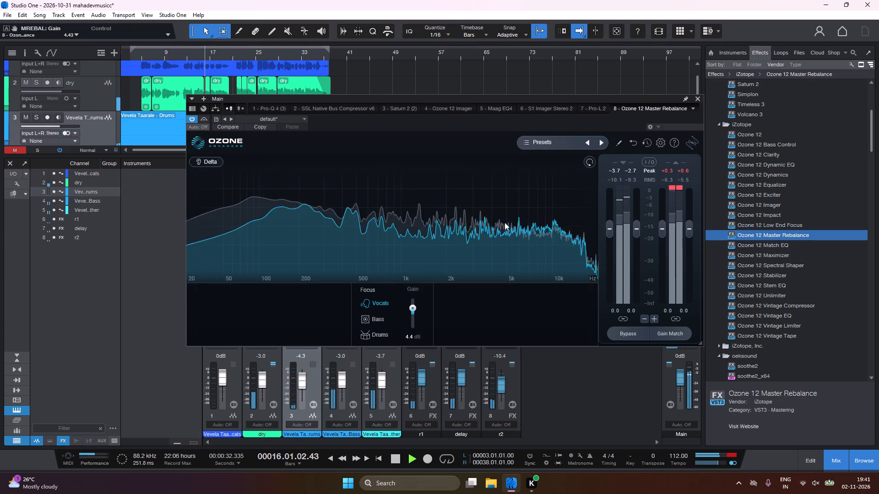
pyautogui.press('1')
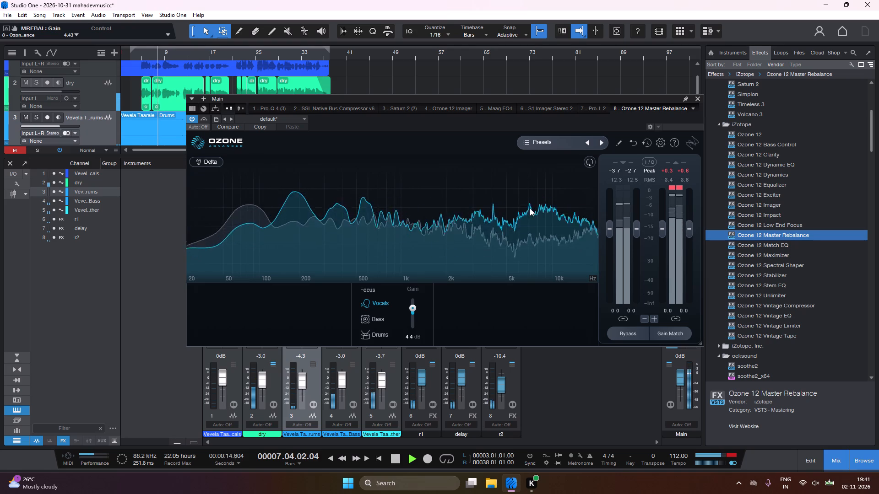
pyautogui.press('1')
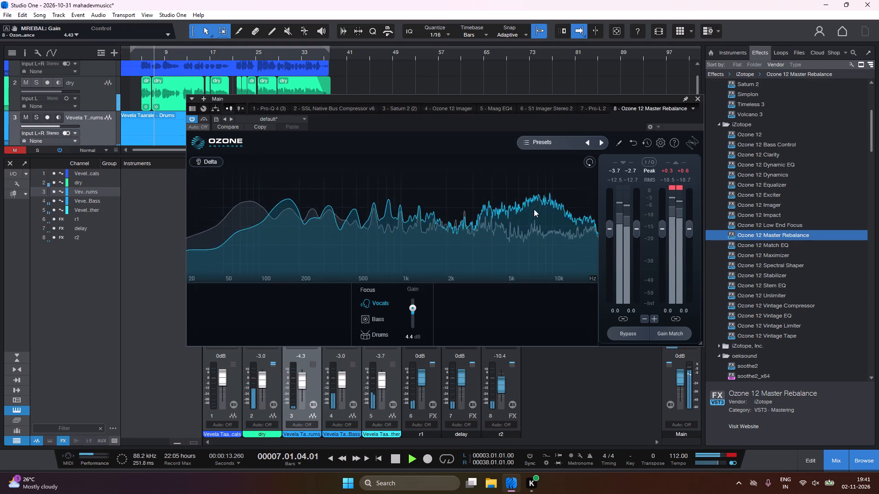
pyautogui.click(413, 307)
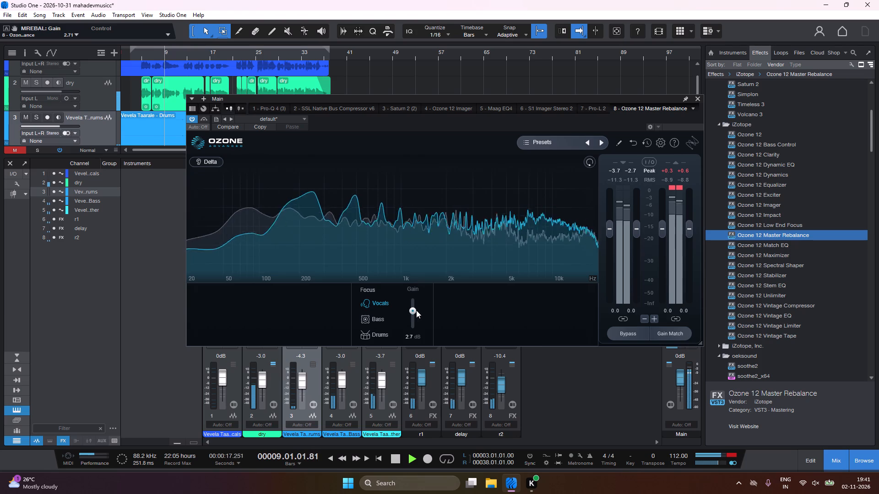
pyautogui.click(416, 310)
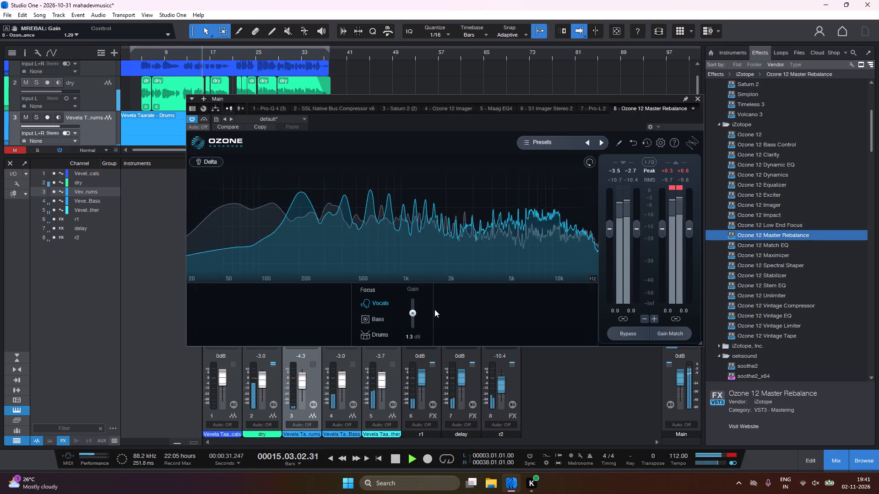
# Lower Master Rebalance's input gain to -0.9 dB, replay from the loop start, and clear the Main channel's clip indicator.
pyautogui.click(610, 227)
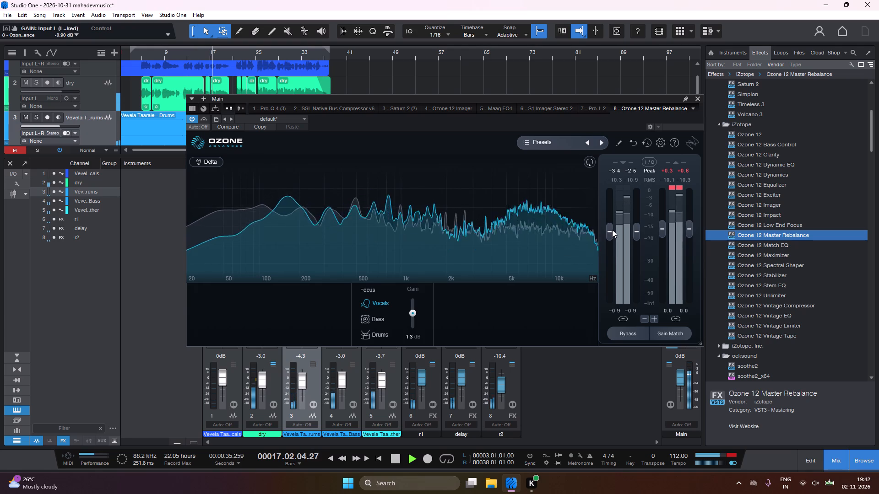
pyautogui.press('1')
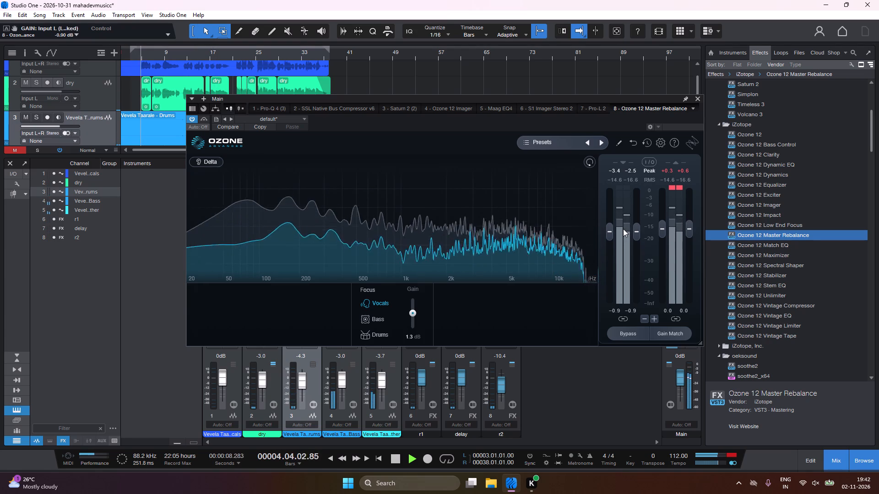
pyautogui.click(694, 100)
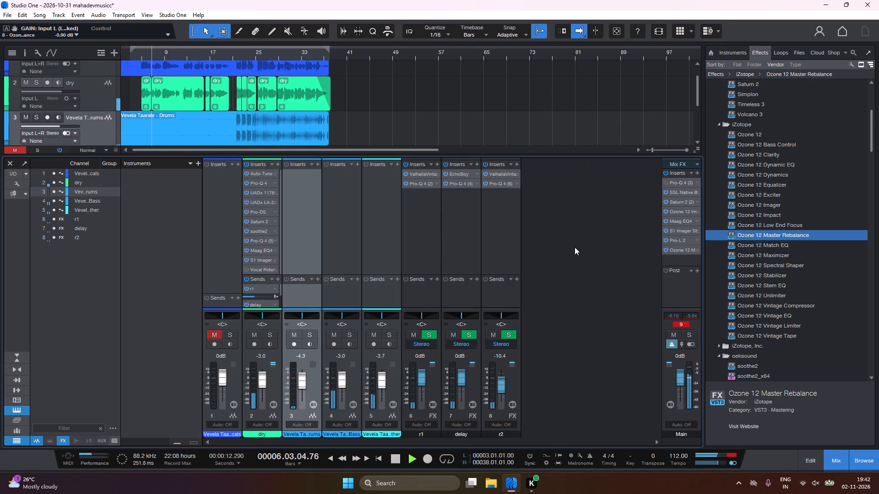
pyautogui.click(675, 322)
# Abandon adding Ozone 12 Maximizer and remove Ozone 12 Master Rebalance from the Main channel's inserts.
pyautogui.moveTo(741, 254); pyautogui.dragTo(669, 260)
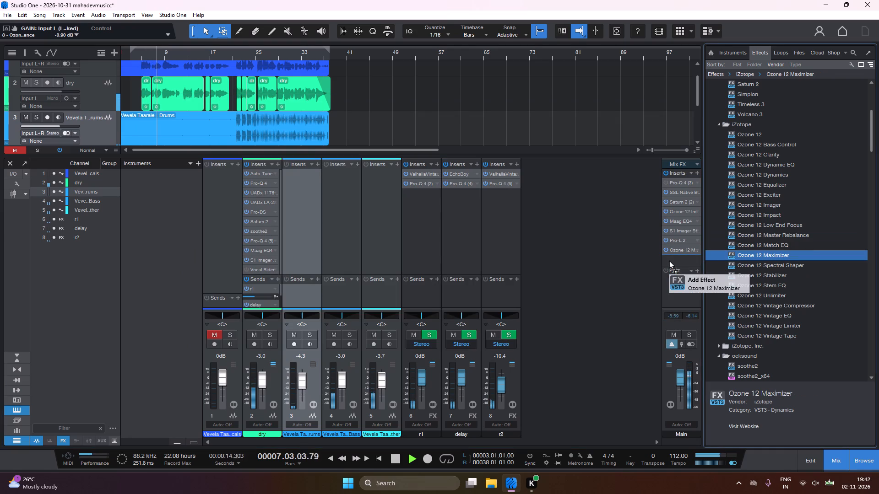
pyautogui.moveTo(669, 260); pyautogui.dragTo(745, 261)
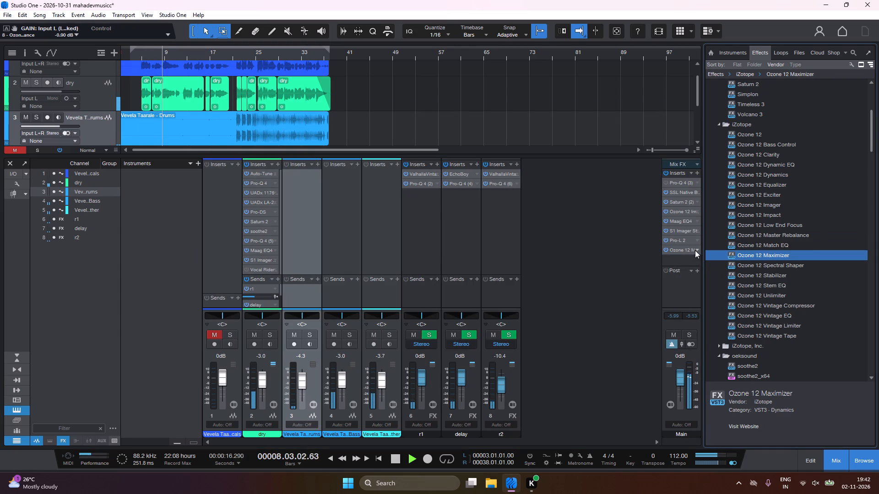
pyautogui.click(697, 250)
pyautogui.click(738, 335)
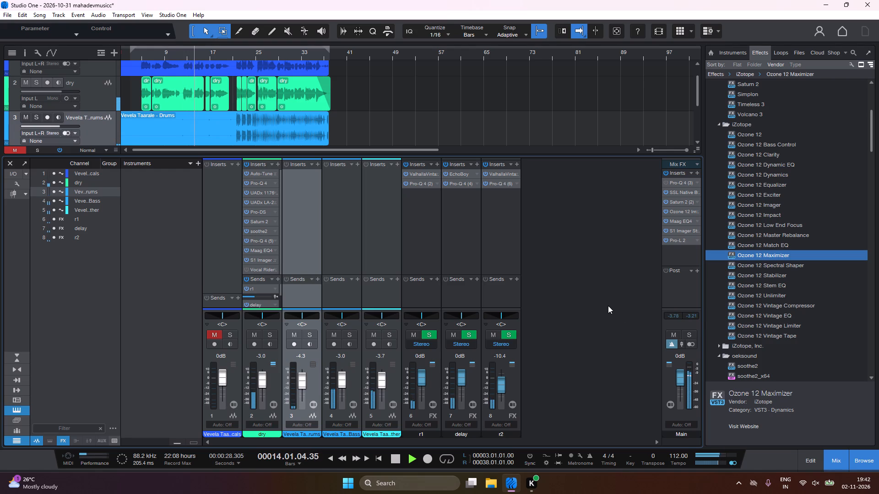
# Replay from the loop start and examine the Main channel's Ozone 12 Imager, including its 4.0 kHz crossover, during playback.
pyautogui.press('1')
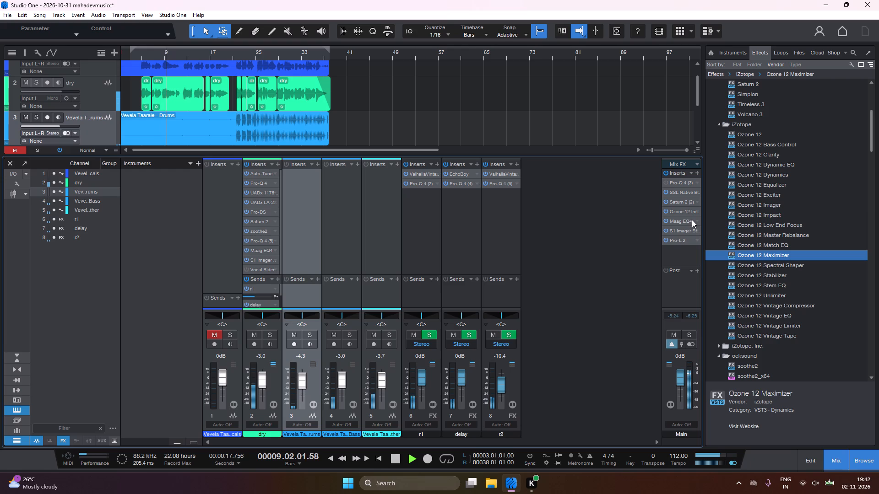
pyautogui.click(698, 212)
pyautogui.click(705, 221)
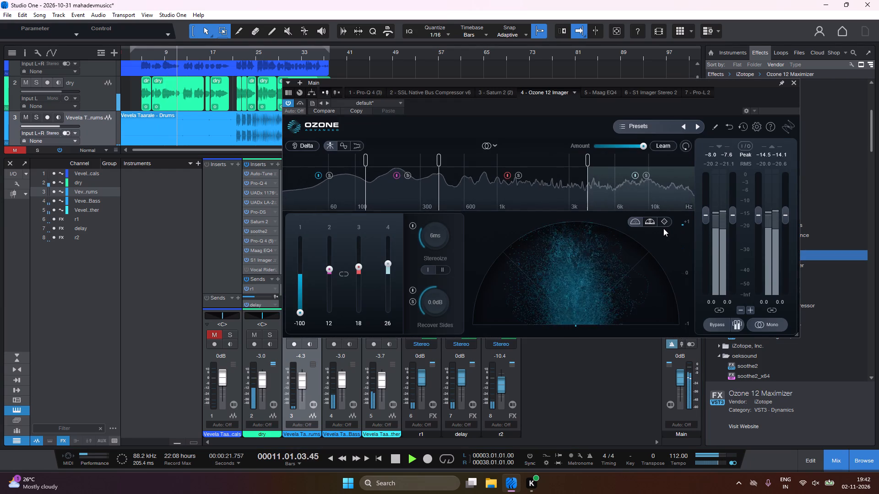
pyautogui.press('1')
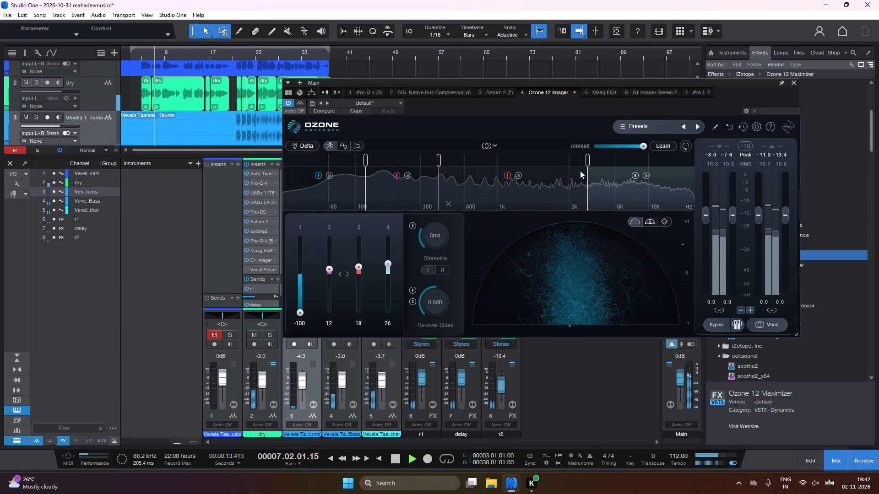
pyautogui.click(589, 163)
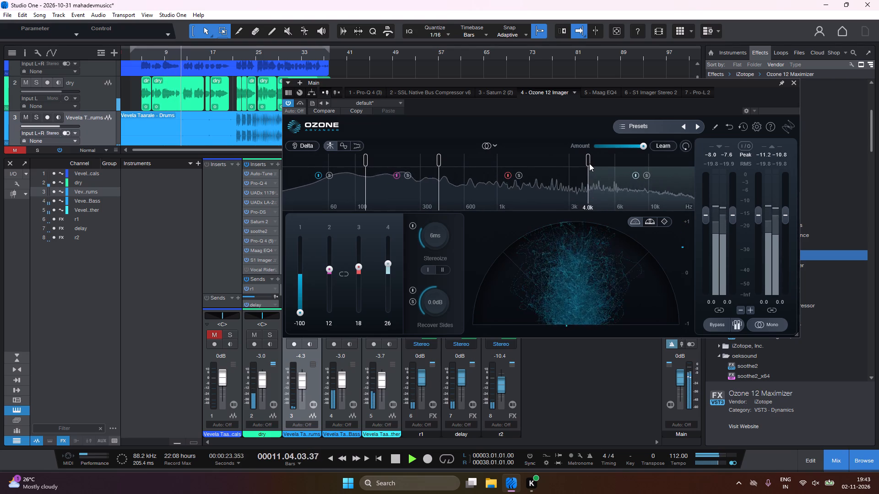
pyautogui.click(589, 163)
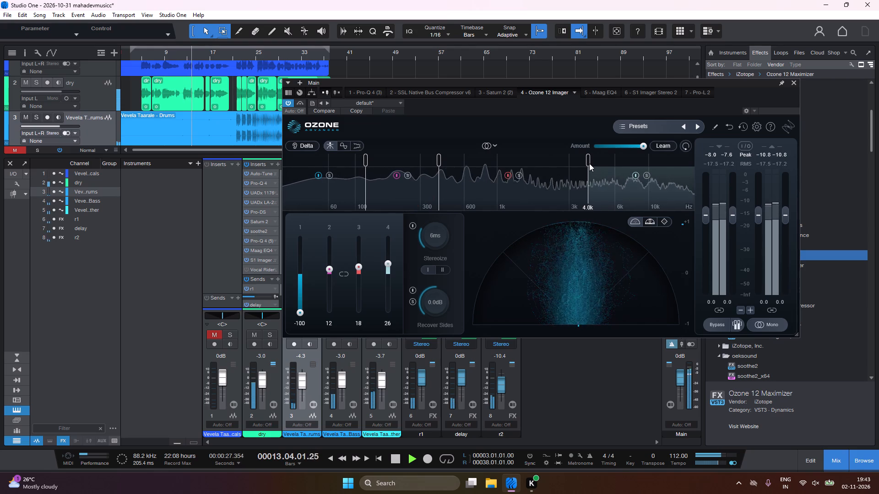
pyautogui.click(589, 163)
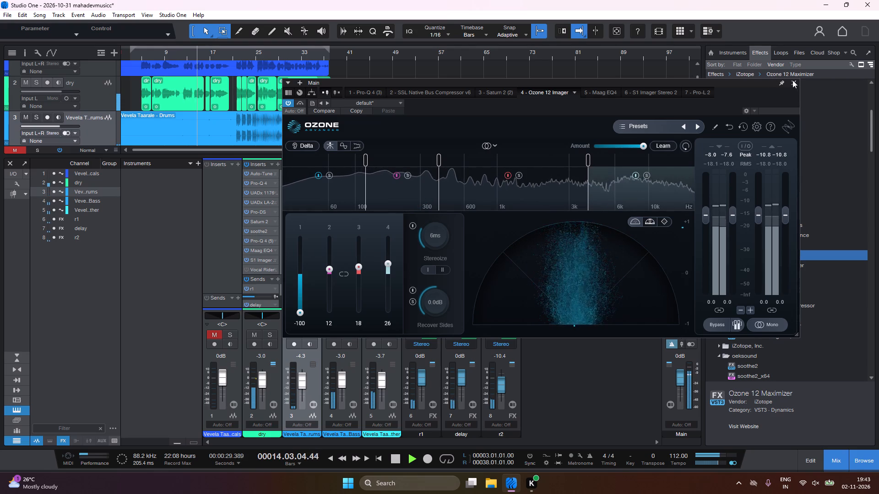
pyautogui.click(796, 81)
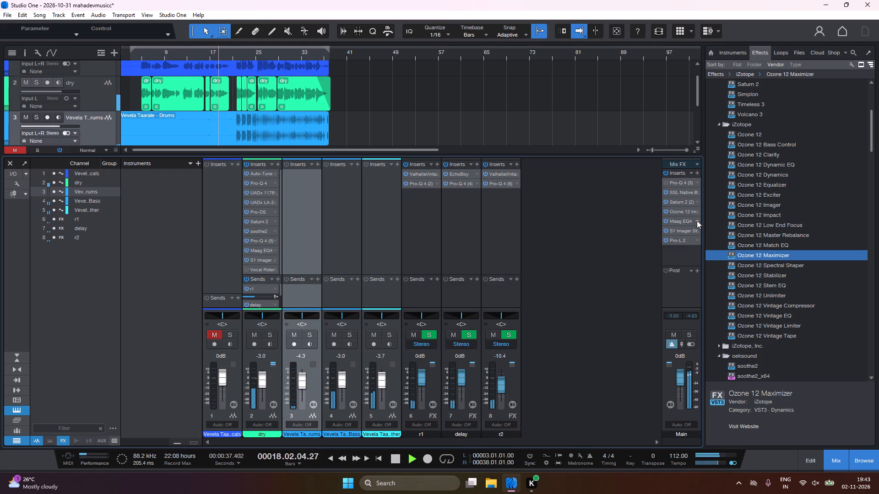
# Open the Maag EQ4 on the Main channel.
pyautogui.click(697, 220)
pyautogui.click(704, 231)
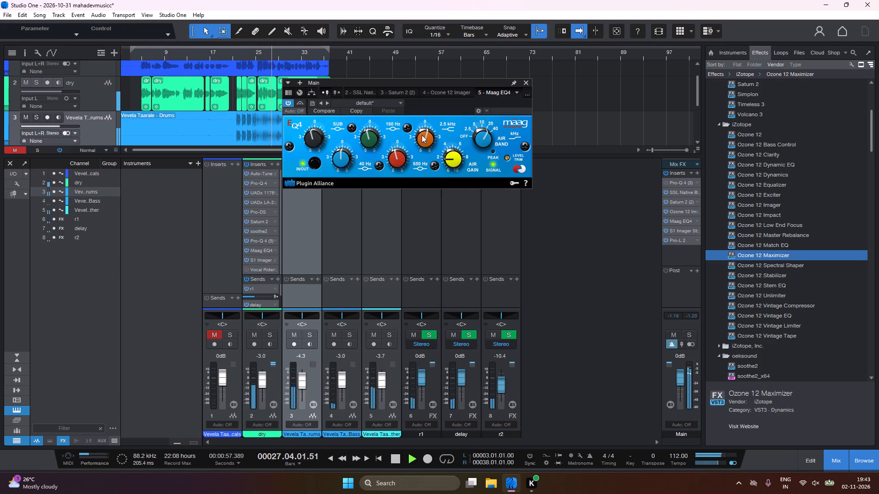
# Audition the Maag EQ4's 2.5 kHz band, replay from the loop start, and set that band to +0.5.
pyautogui.moveTo(423, 139); pyautogui.dragTo(429, 147)
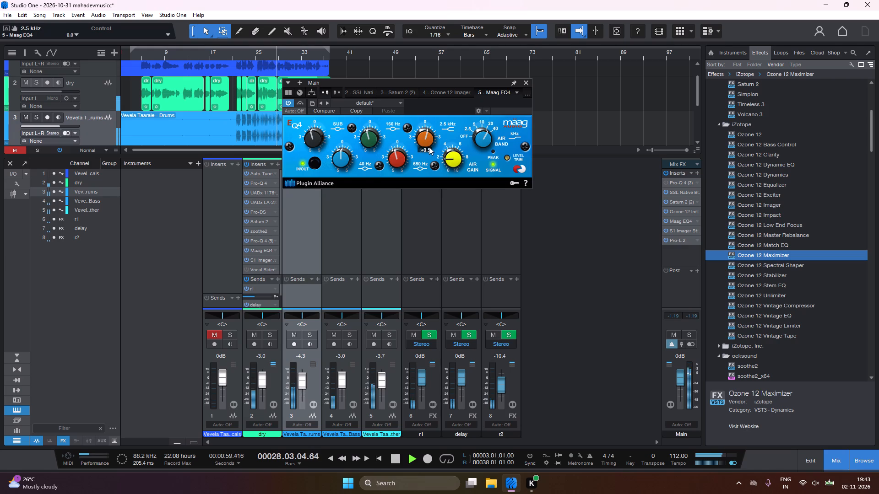
pyautogui.moveTo(429, 147); pyautogui.dragTo(434, 153)
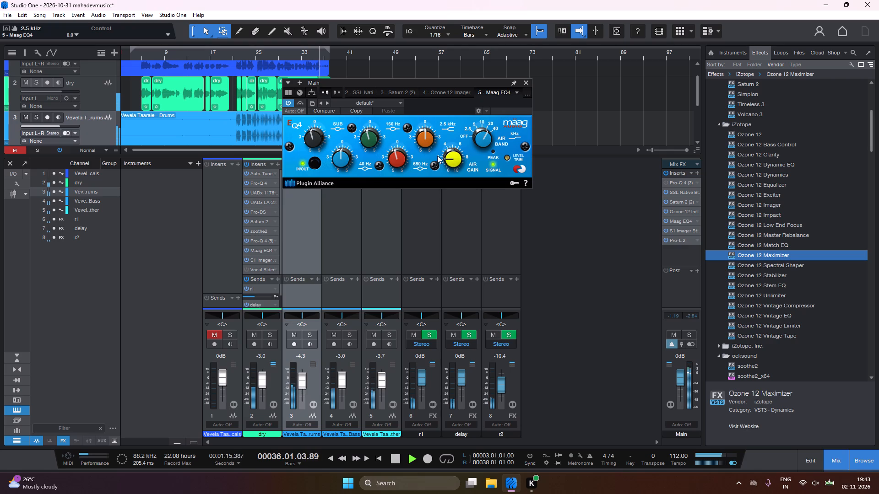
pyautogui.press('1')
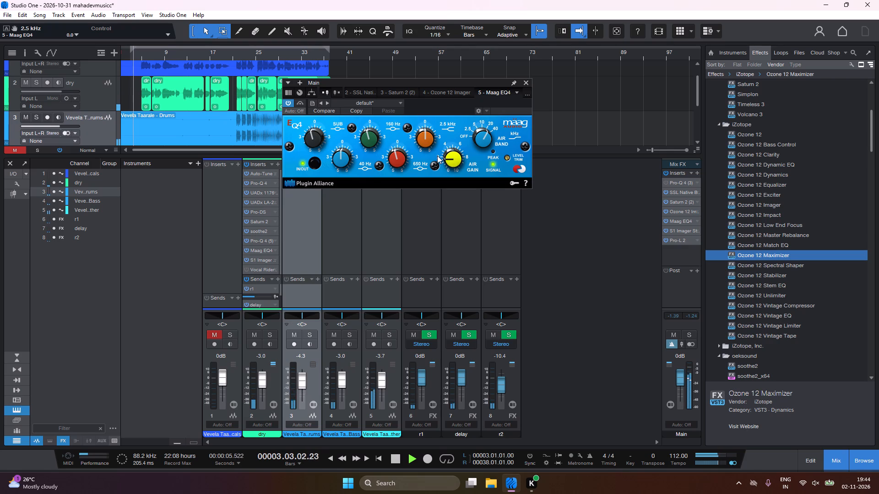
pyautogui.click(422, 138)
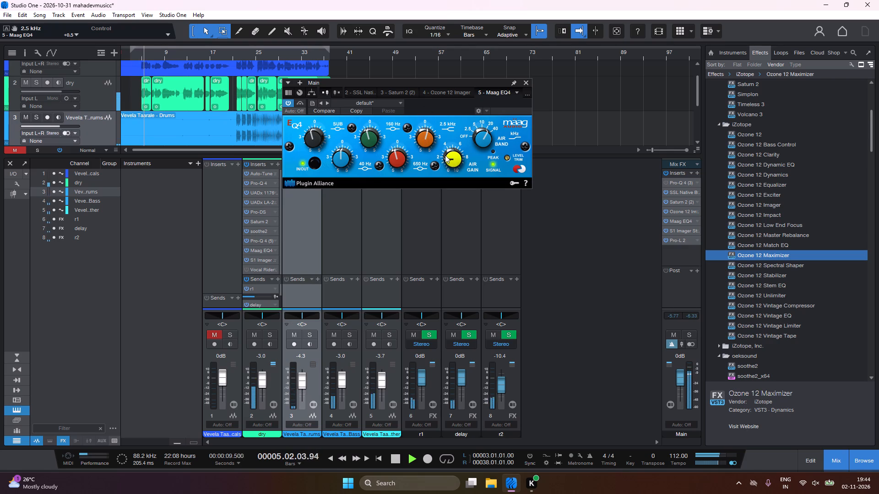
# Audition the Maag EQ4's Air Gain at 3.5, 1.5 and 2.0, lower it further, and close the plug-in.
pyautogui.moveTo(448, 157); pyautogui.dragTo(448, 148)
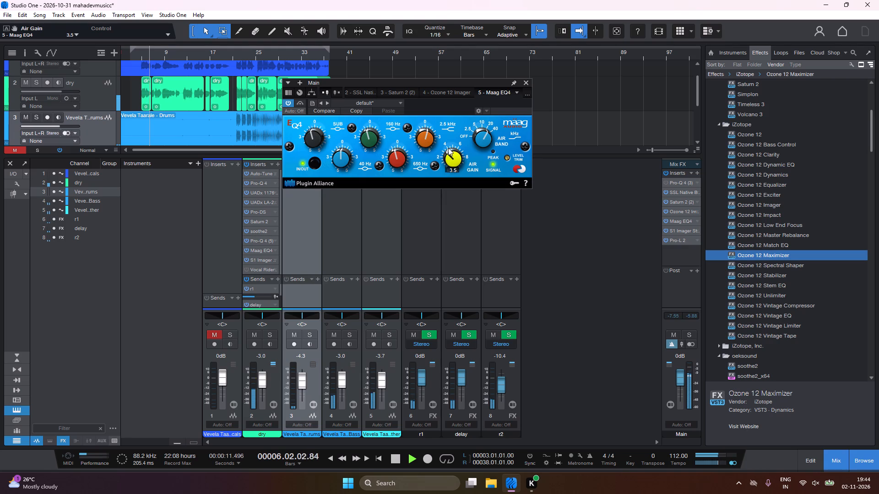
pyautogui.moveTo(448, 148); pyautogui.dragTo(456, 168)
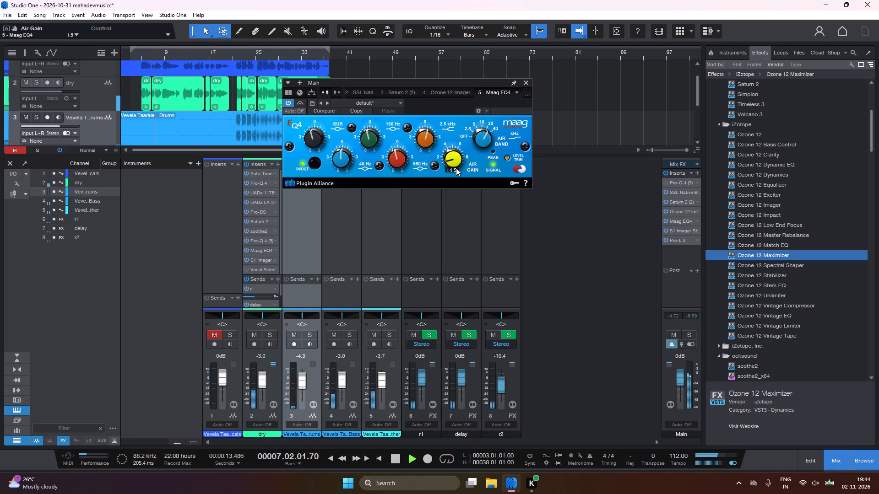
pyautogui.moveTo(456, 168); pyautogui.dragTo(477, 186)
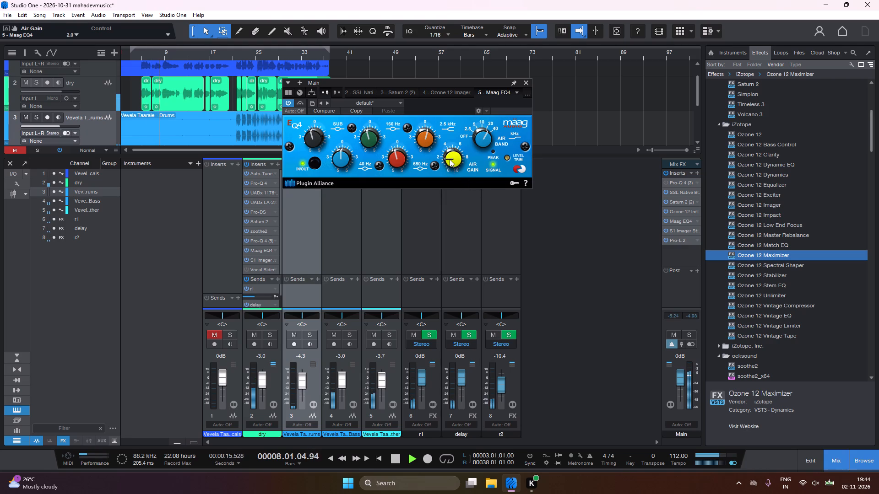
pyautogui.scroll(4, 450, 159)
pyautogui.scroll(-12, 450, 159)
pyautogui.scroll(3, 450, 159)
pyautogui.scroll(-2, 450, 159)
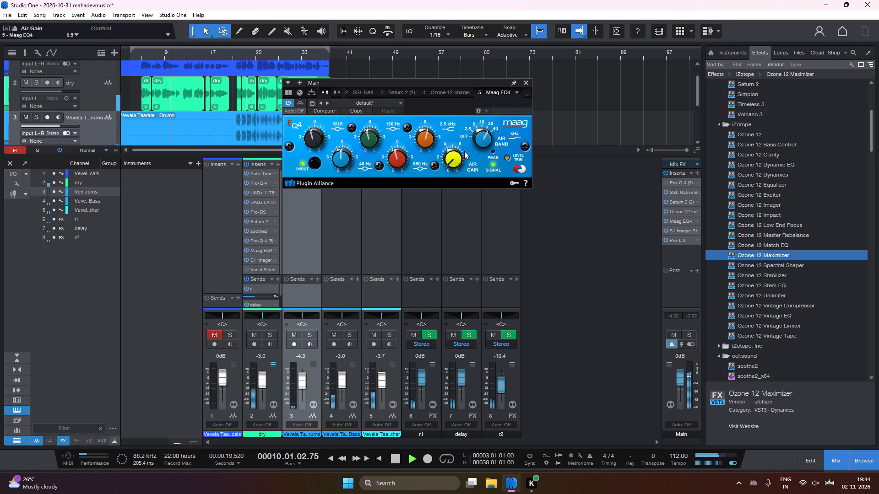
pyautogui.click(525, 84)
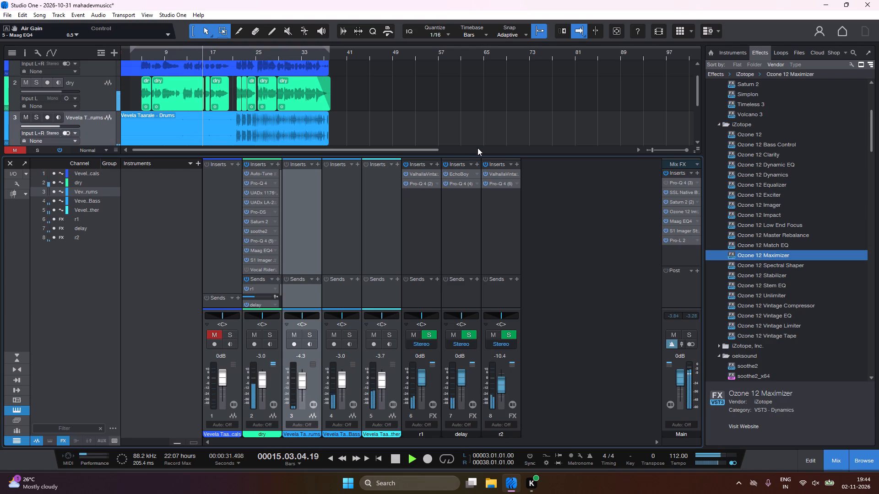
# Open Saturn 2 on the Main channel and set its Bass tone to -0.09 dB and Mid tone to +0.02 dB.
pyautogui.click(698, 203)
pyautogui.click(704, 210)
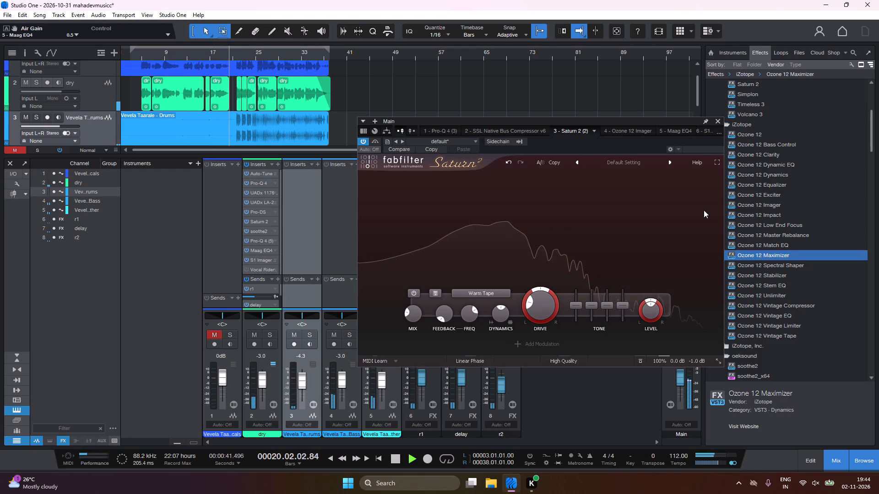
pyautogui.click(576, 301)
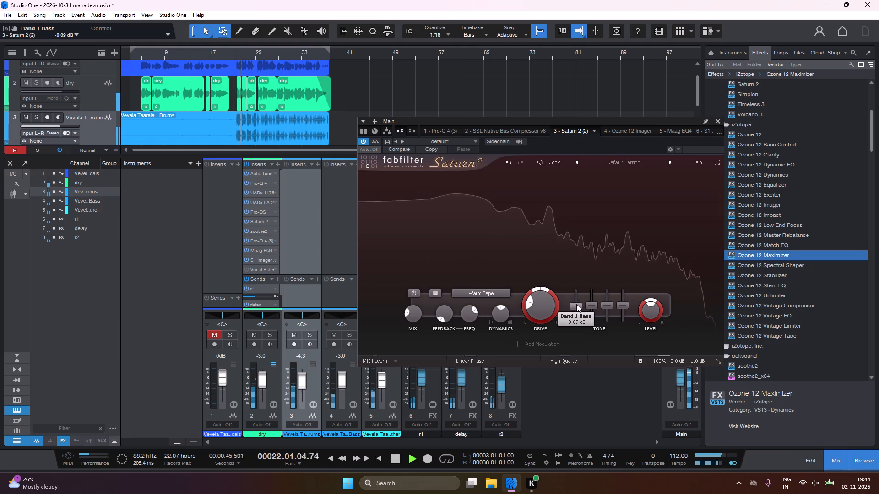
pyautogui.click(590, 301)
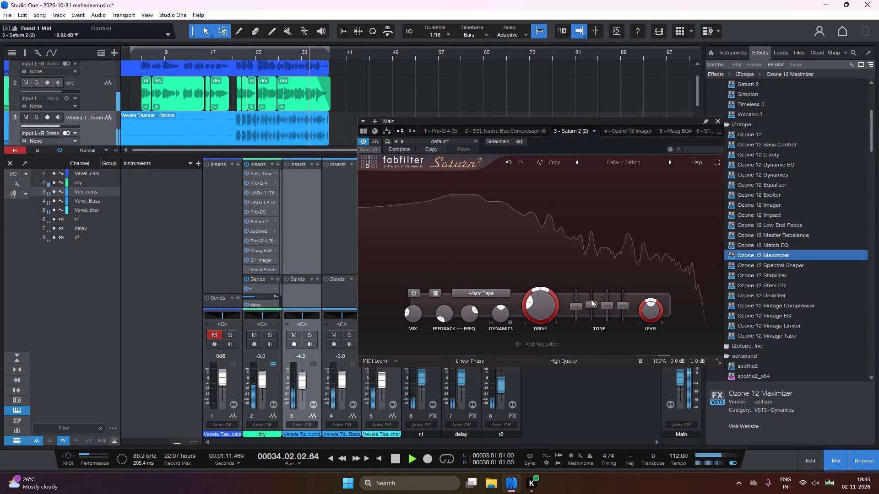
# Replay from the loop start and set Saturn 2's Drive to 24.5%.
pyautogui.press('1')
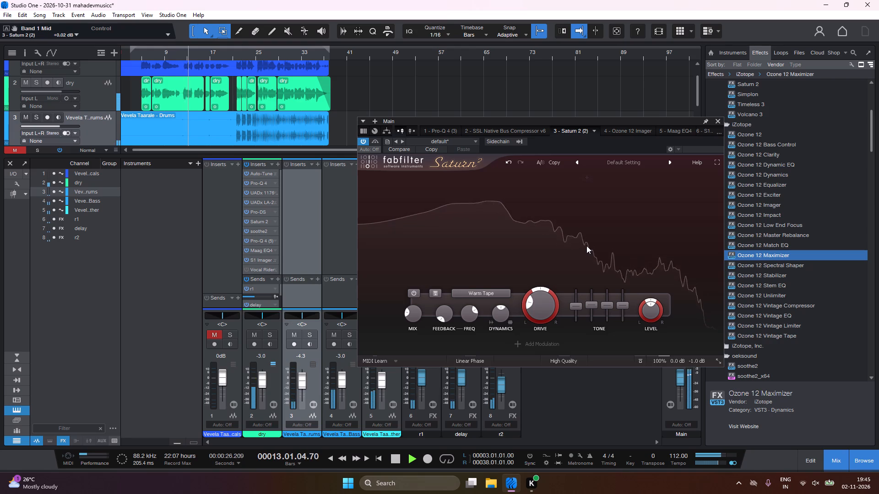
pyautogui.moveTo(586, 246); pyautogui.dragTo(590, 252)
pyautogui.click(547, 296)
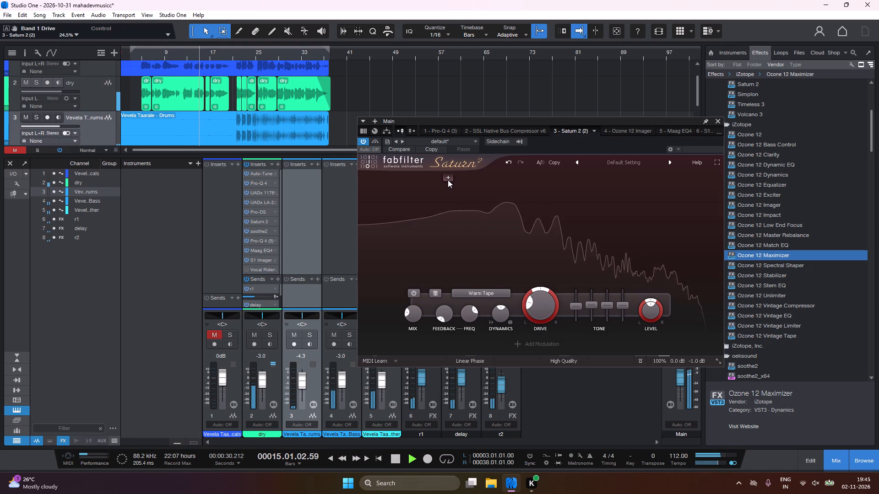
# Split off a low band in Saturn 2 with a 40 Hz crossover and lower its level to -2.23 dB.
pyautogui.click(447, 179)
pyautogui.moveTo(449, 242); pyautogui.dragTo(449, 242)
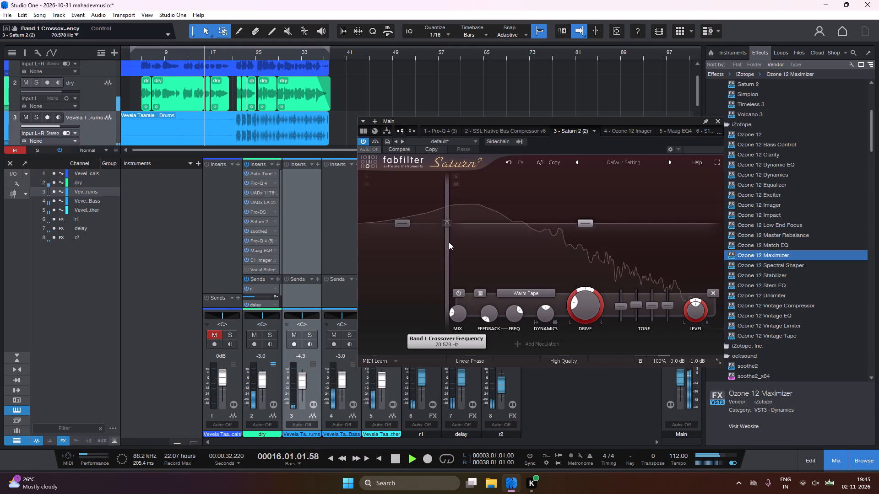
pyautogui.moveTo(449, 242); pyautogui.dragTo(429, 244)
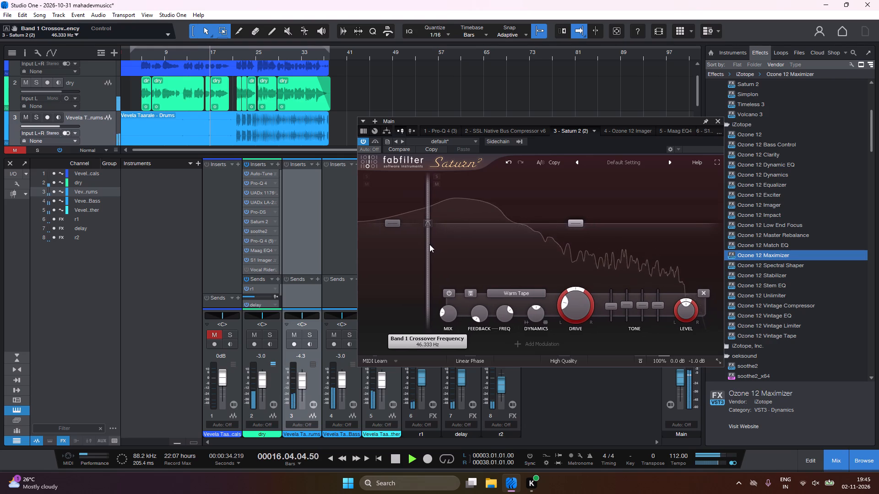
pyautogui.moveTo(429, 244); pyautogui.dragTo(422, 246)
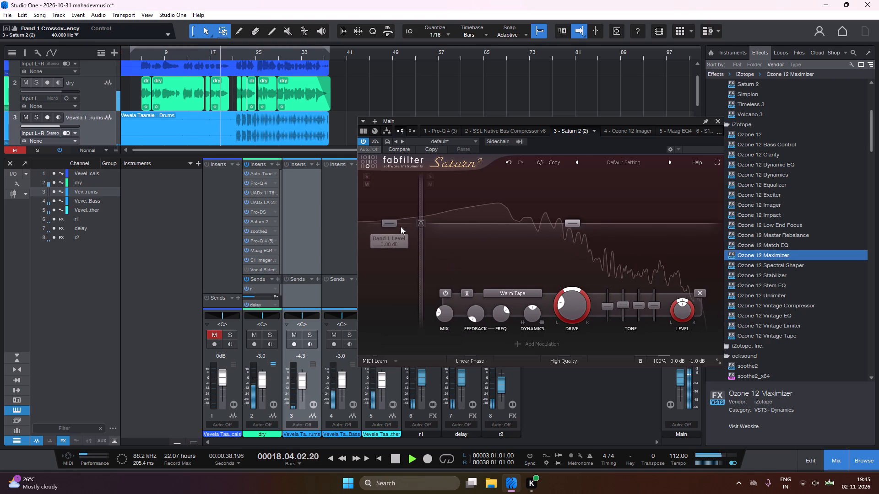
pyautogui.click(399, 225)
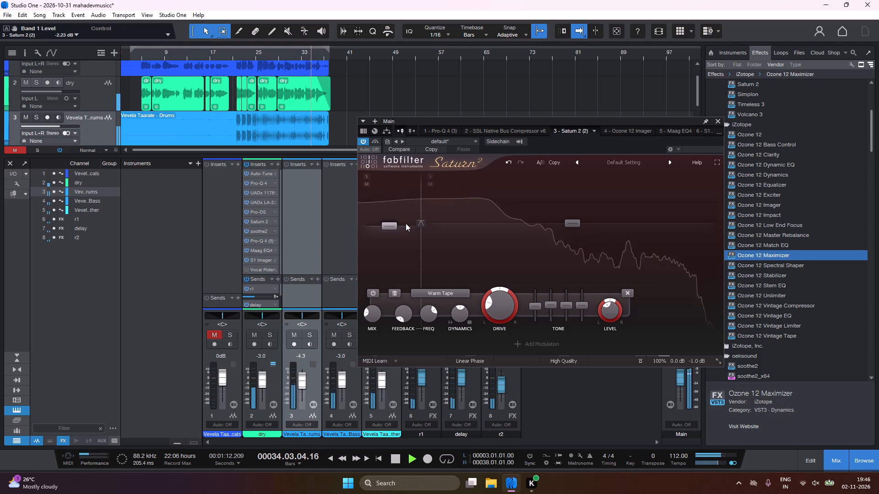
# Replay from the loop start, set the low band's Drive to 21.8% in Saturn 2, and close the plug-in.
pyautogui.press('1')
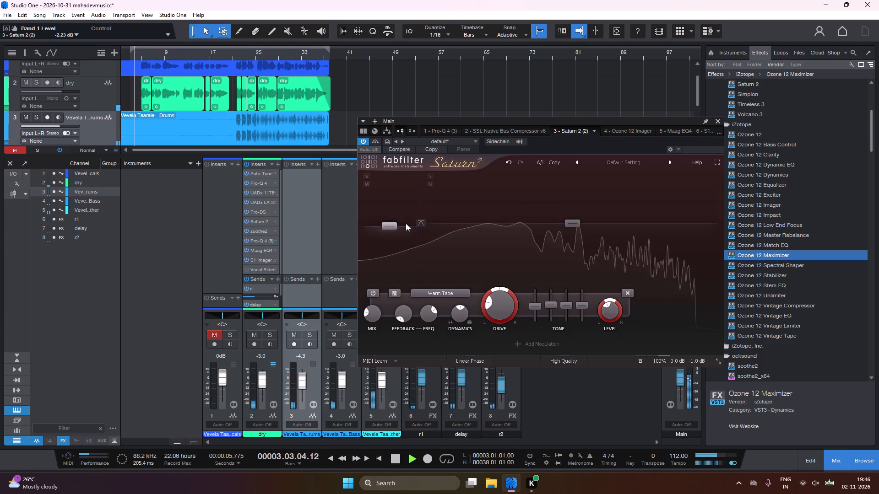
pyautogui.moveTo(499, 300); pyautogui.dragTo(505, 307)
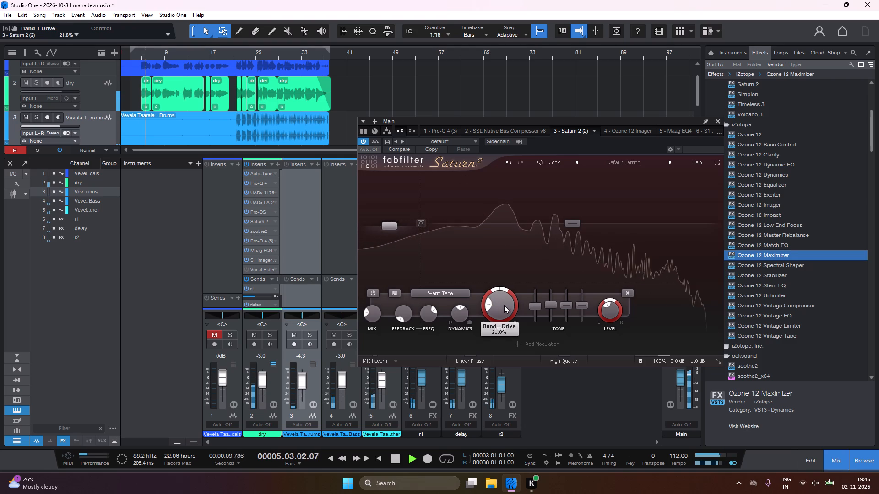
pyautogui.click(721, 120)
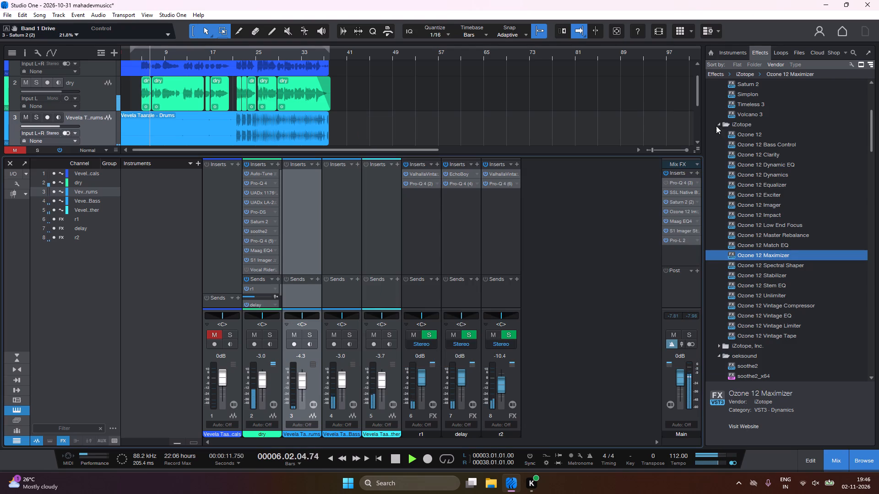
# Reopen the Main channel's Maag EQ4, set its Air Gain to 1.0, and close it.
pyautogui.click(697, 220)
pyautogui.click(700, 228)
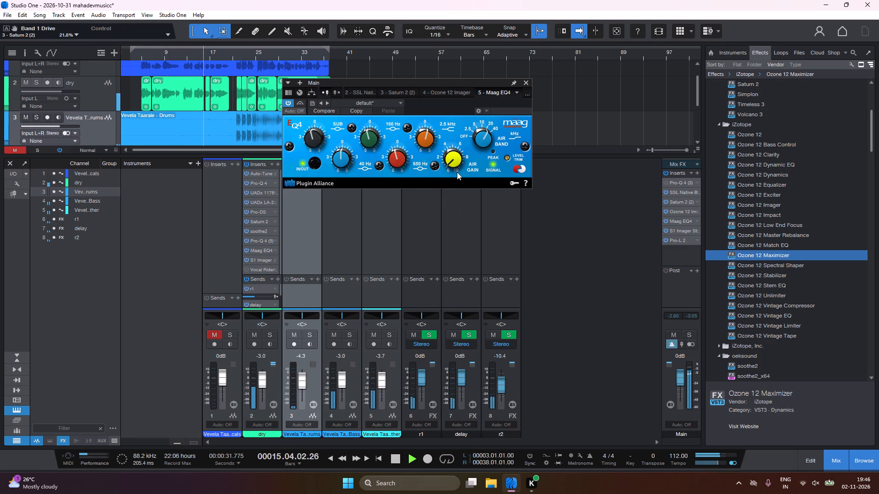
pyautogui.moveTo(450, 162); pyautogui.dragTo(448, 157)
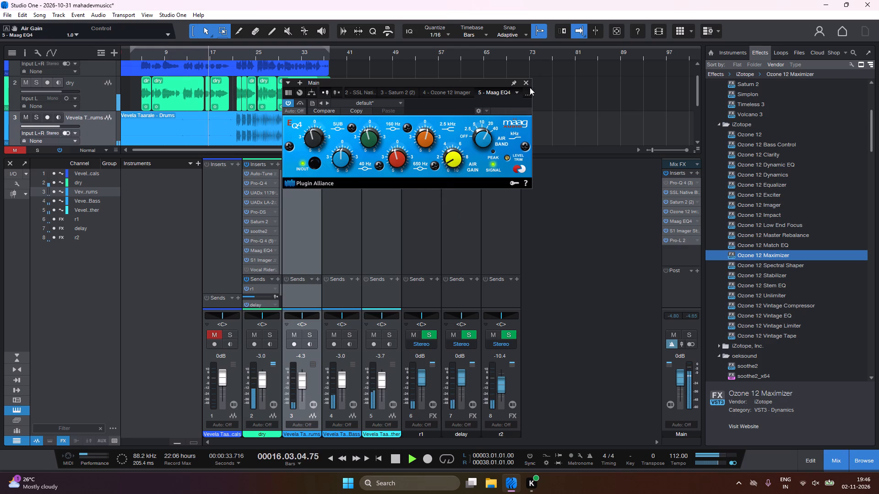
pyautogui.click(526, 84)
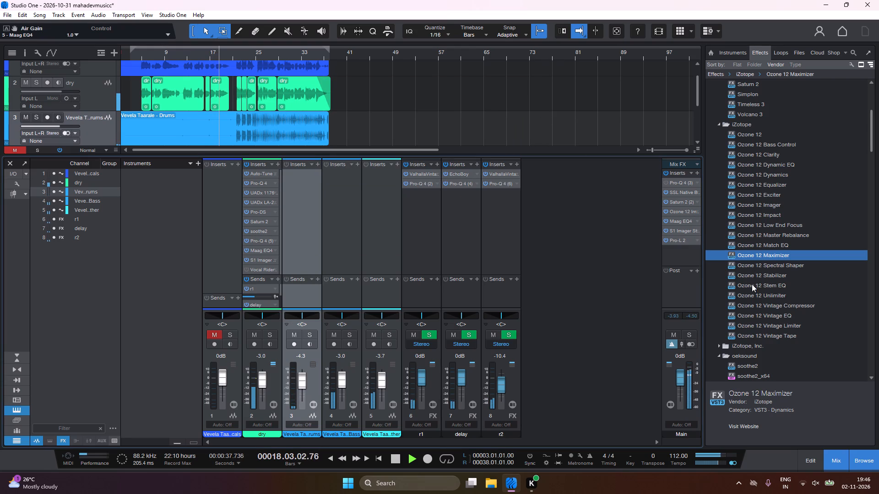
# Insert Ozone 12 Stem EQ on the Main channel and add a Vocals low shelf at 100 Hz with -5.3 dB gain.
pyautogui.moveTo(752, 285); pyautogui.dragTo(679, 257)
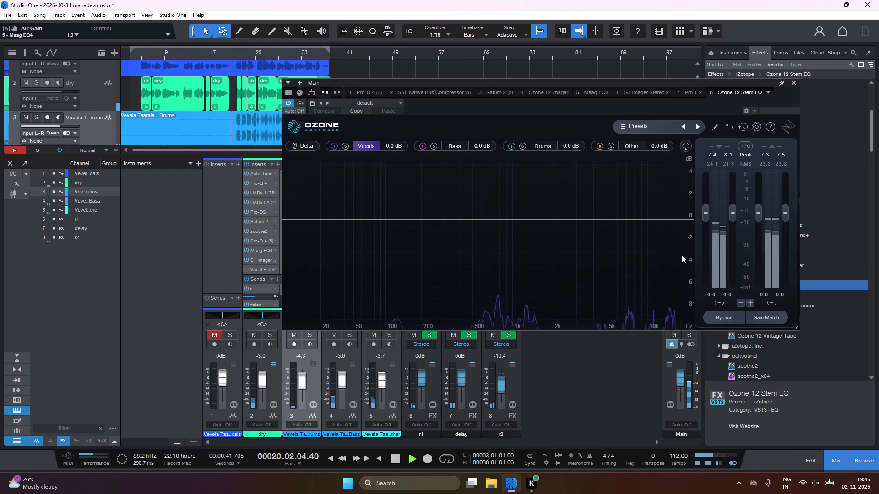
pyautogui.click(353, 222)
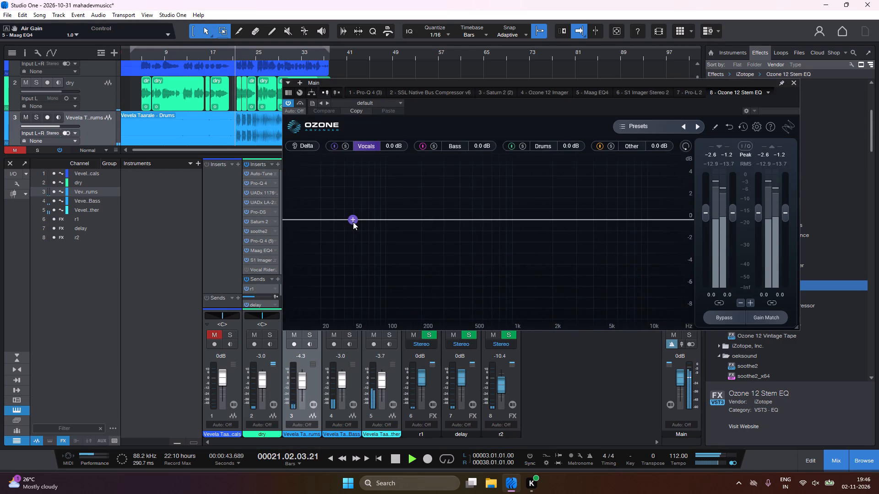
pyautogui.moveTo(353, 222); pyautogui.dragTo(349, 257)
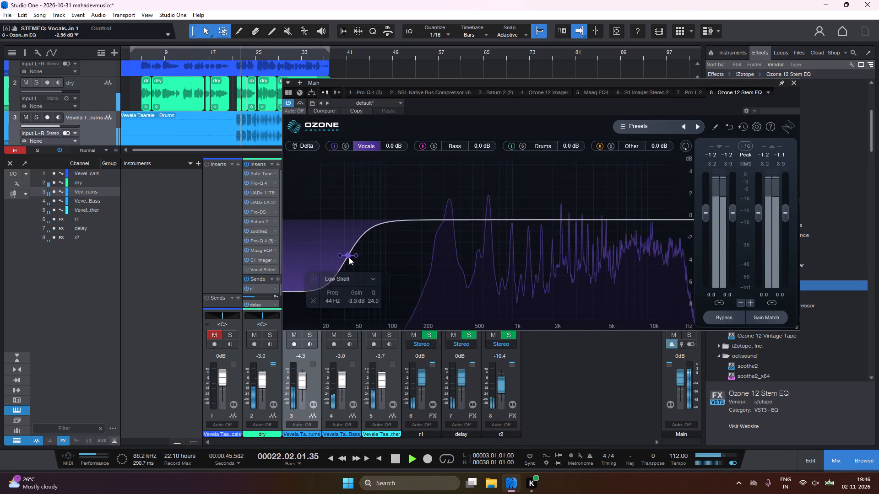
pyautogui.moveTo(349, 257); pyautogui.dragTo(386, 276)
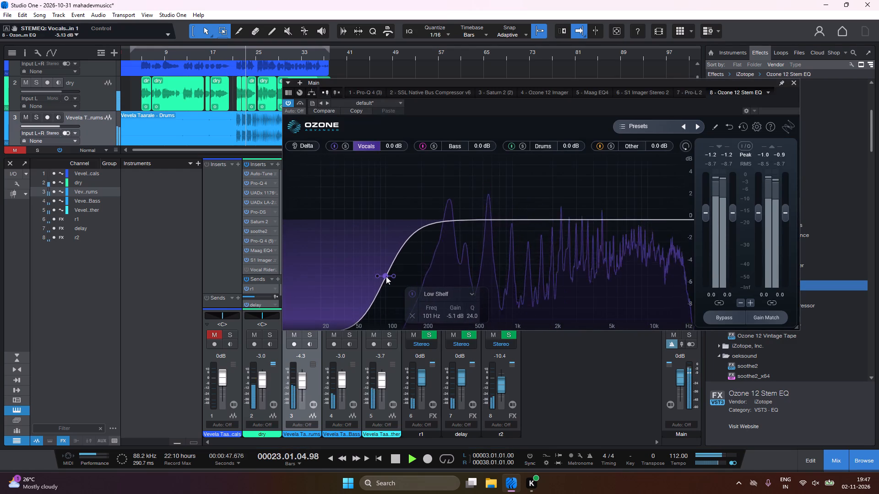
pyautogui.moveTo(386, 276); pyautogui.dragTo(385, 278)
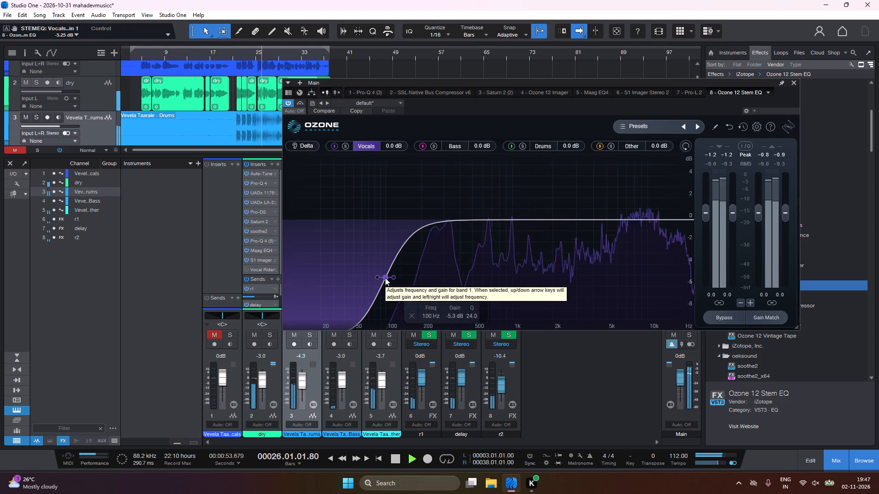
# Add a narrow bell cut to the Vocals stem in Stem EQ at 648 Hz, -4.8 dB, with Q 12.0.
pyautogui.click(486, 222)
pyautogui.moveTo(486, 222); pyautogui.dragTo(486, 259)
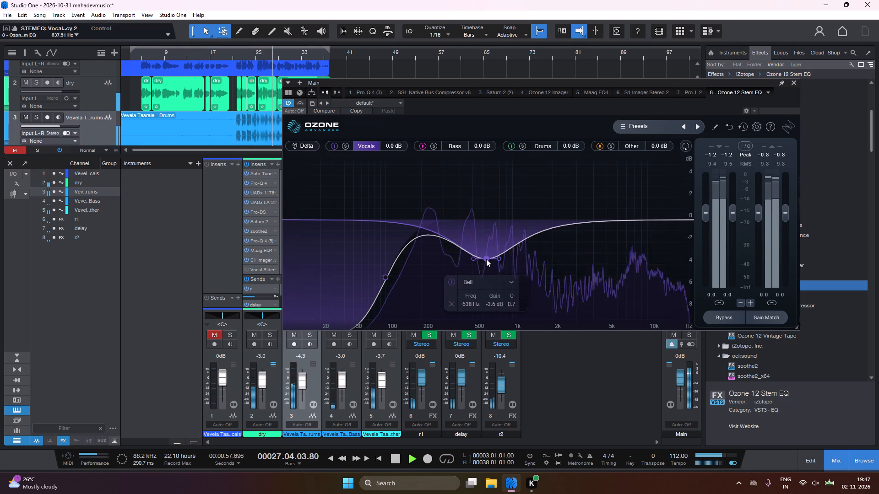
pyautogui.moveTo(486, 259); pyautogui.dragTo(486, 259)
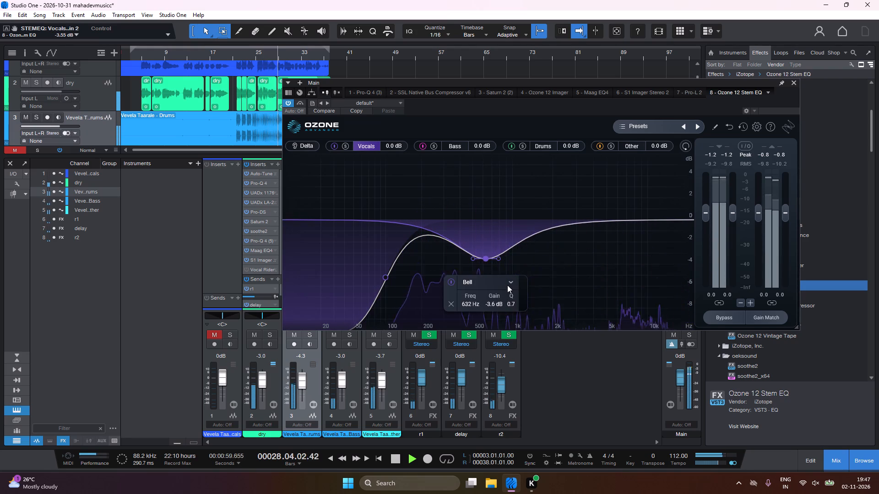
pyautogui.scroll(1, 508, 285)
pyautogui.moveTo(499, 260); pyautogui.dragTo(498, 257)
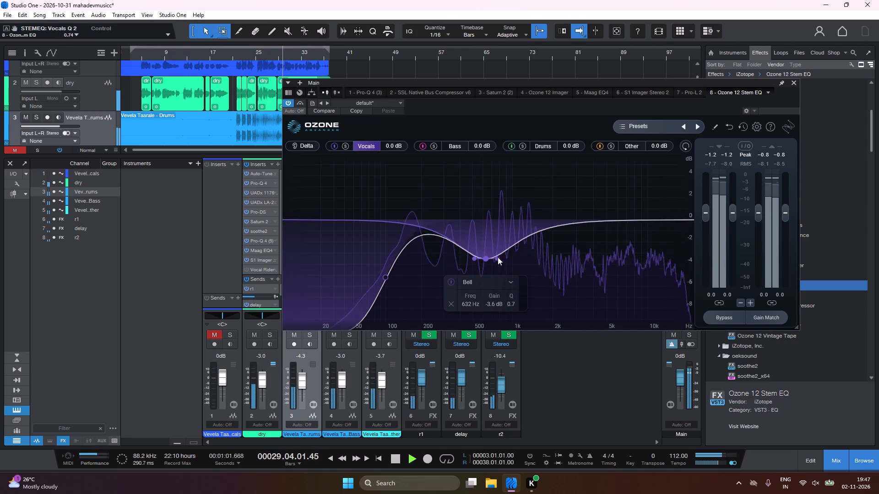
pyautogui.moveTo(498, 257); pyautogui.dragTo(491, 244)
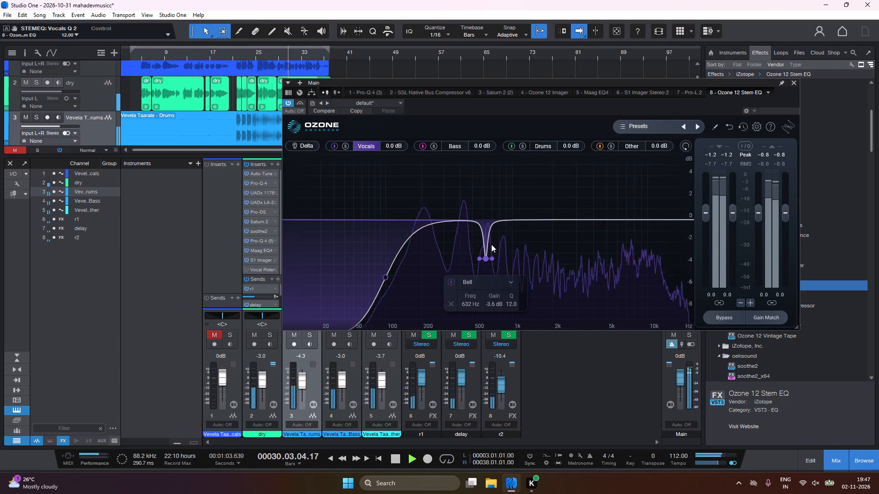
pyautogui.moveTo(491, 244); pyautogui.dragTo(490, 242)
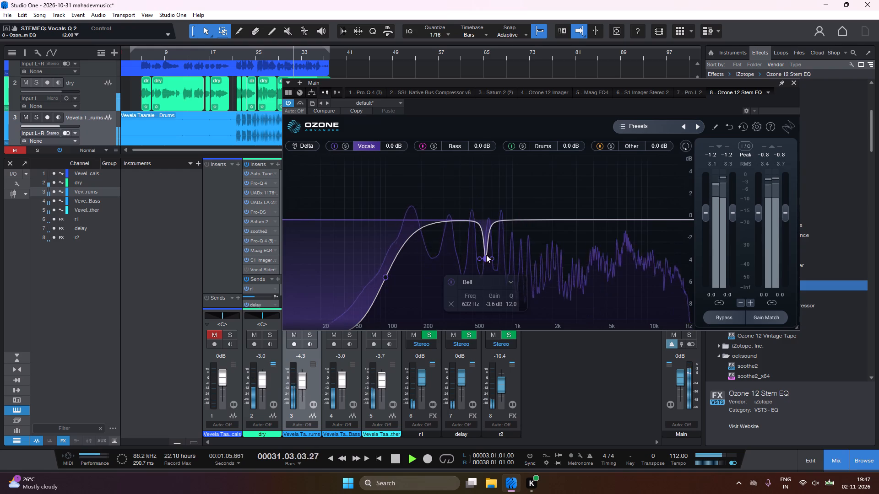
pyautogui.moveTo(486, 258); pyautogui.dragTo(488, 273)
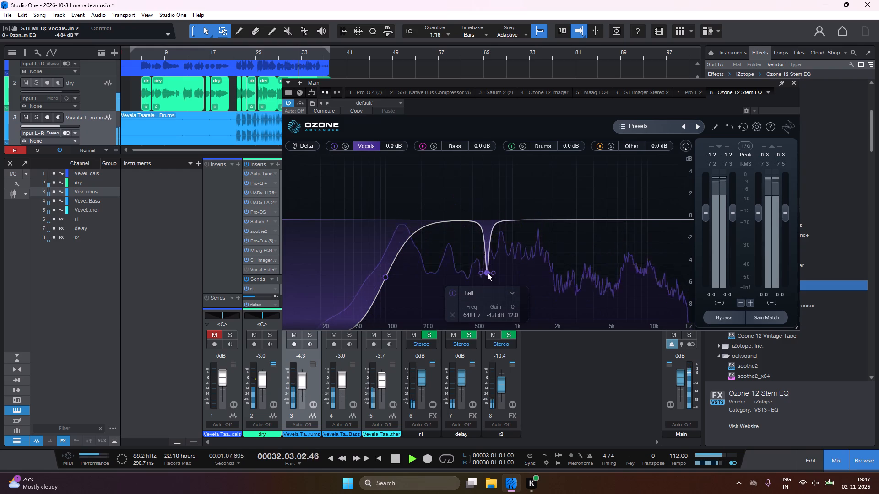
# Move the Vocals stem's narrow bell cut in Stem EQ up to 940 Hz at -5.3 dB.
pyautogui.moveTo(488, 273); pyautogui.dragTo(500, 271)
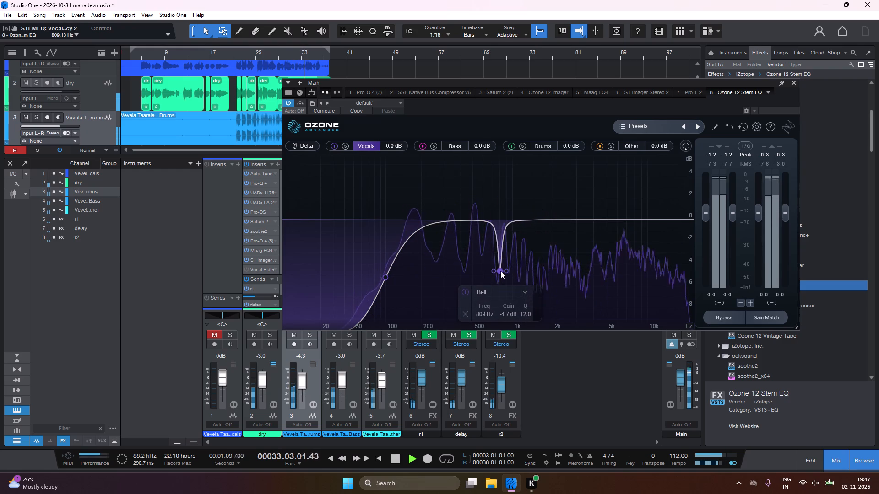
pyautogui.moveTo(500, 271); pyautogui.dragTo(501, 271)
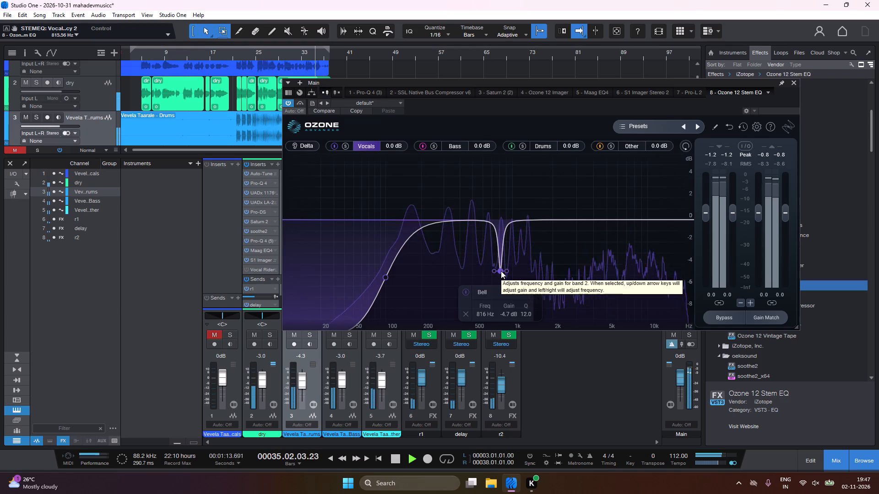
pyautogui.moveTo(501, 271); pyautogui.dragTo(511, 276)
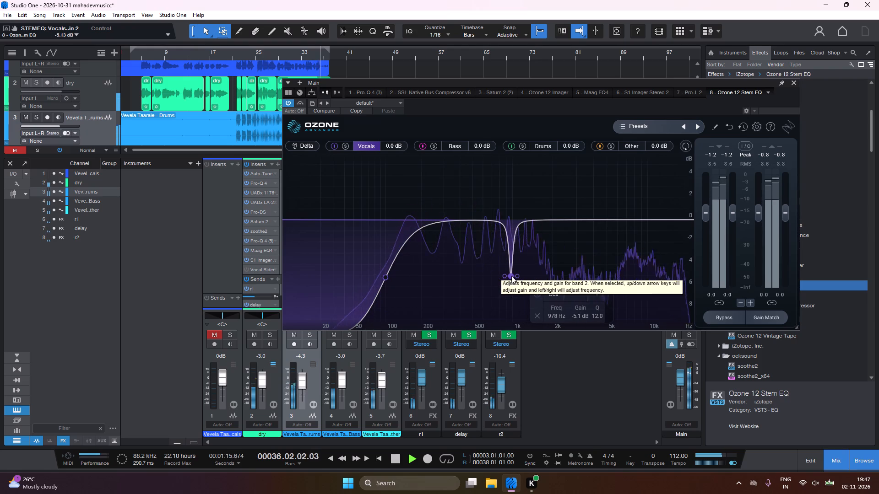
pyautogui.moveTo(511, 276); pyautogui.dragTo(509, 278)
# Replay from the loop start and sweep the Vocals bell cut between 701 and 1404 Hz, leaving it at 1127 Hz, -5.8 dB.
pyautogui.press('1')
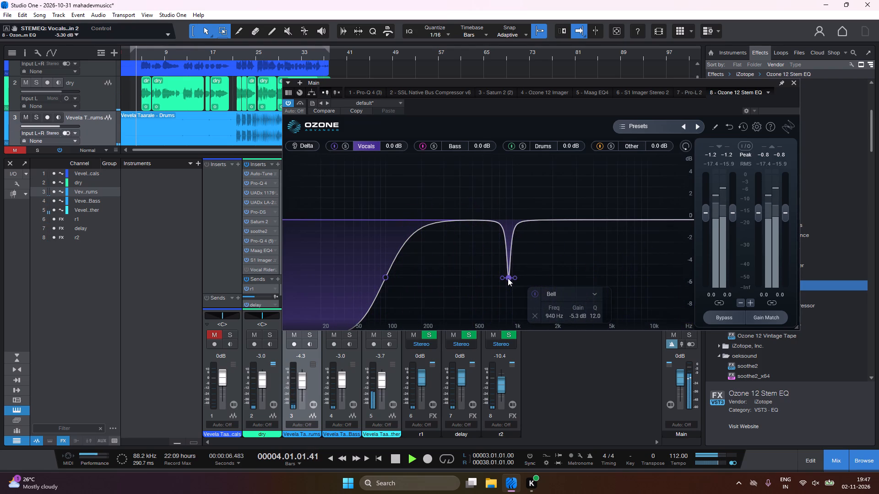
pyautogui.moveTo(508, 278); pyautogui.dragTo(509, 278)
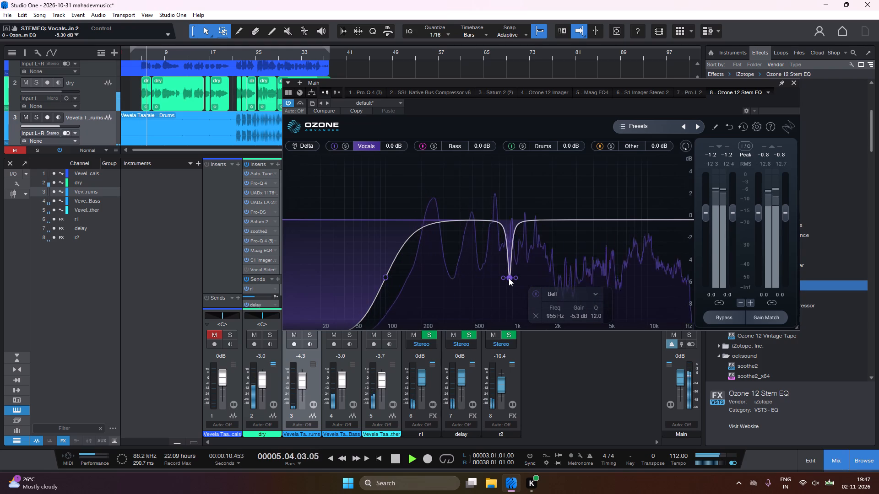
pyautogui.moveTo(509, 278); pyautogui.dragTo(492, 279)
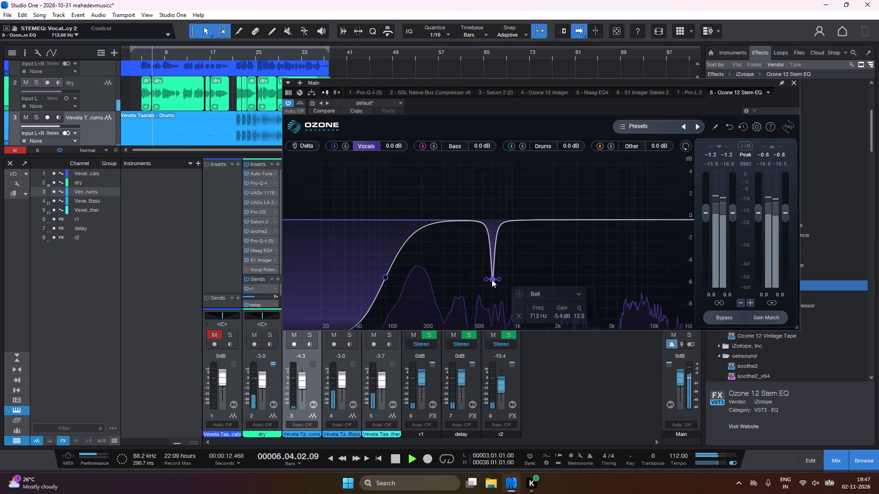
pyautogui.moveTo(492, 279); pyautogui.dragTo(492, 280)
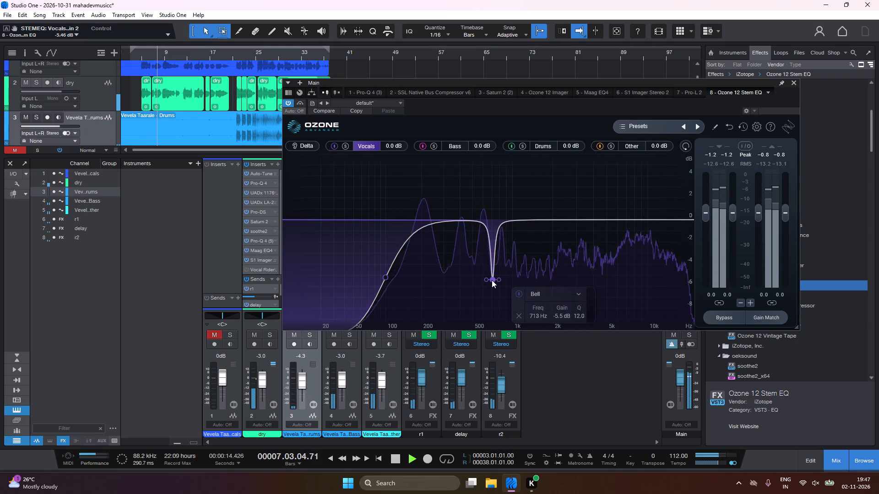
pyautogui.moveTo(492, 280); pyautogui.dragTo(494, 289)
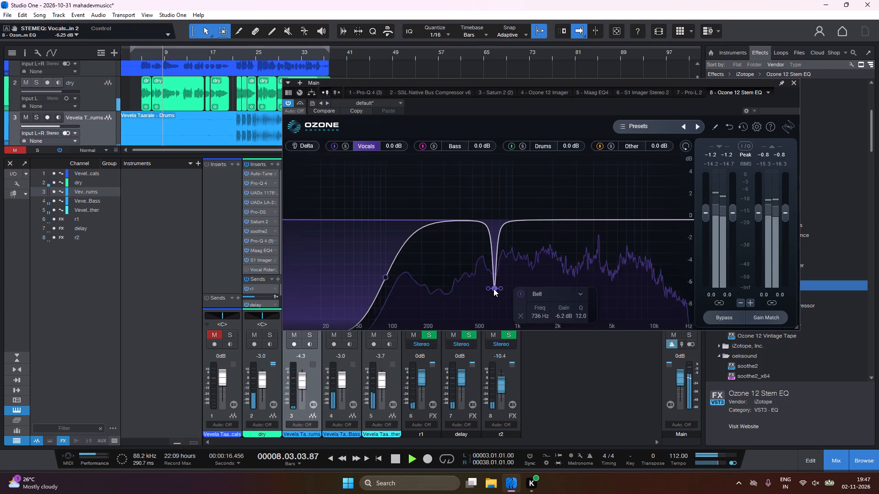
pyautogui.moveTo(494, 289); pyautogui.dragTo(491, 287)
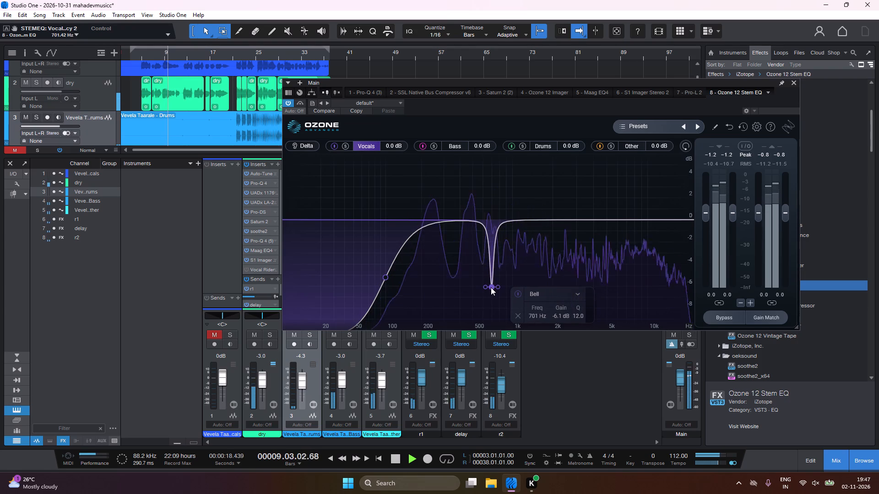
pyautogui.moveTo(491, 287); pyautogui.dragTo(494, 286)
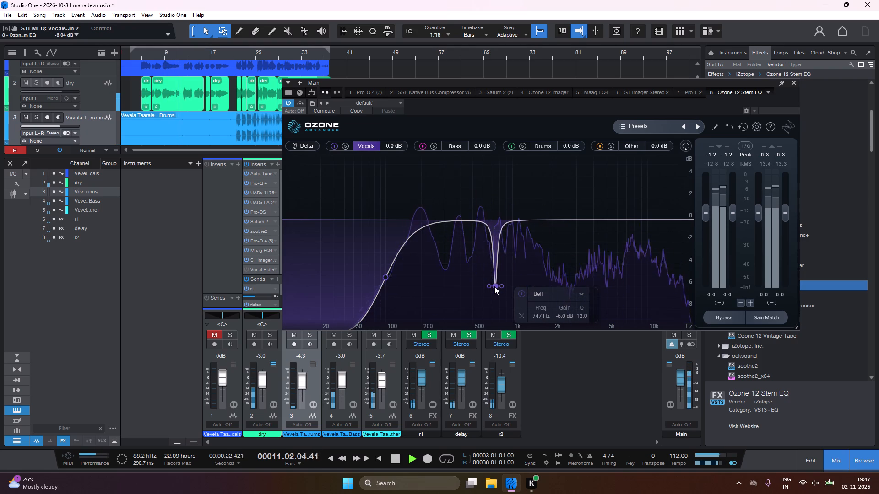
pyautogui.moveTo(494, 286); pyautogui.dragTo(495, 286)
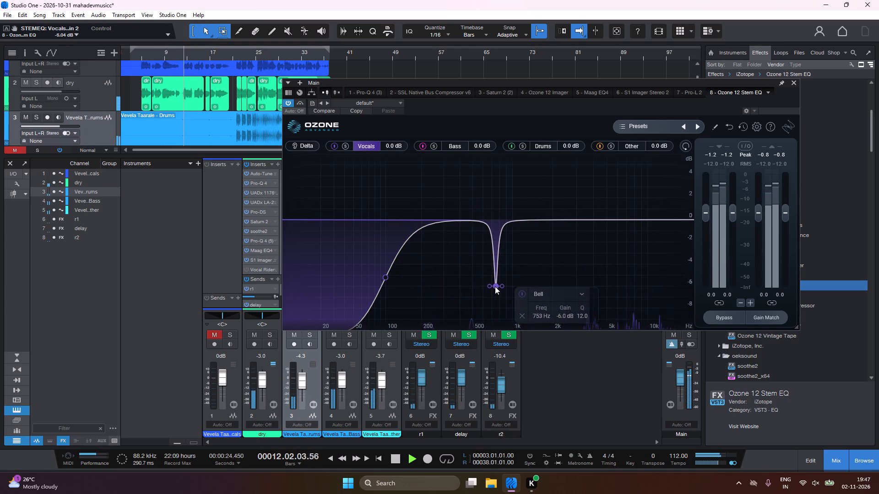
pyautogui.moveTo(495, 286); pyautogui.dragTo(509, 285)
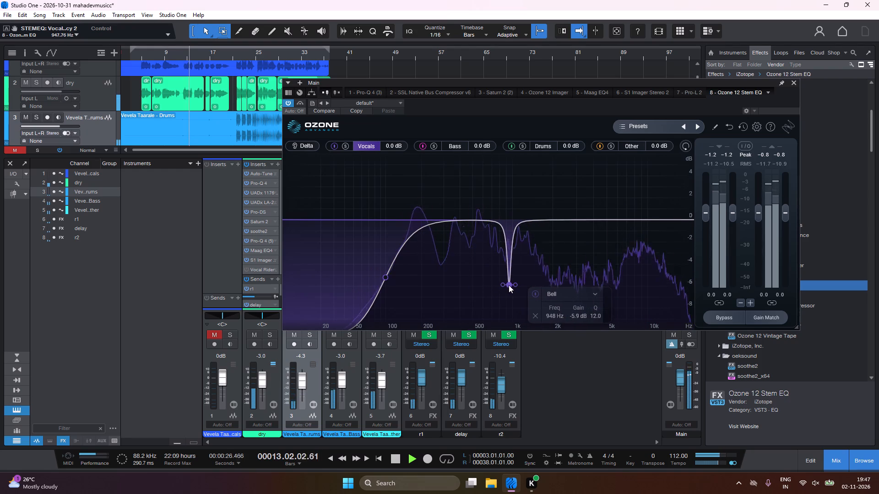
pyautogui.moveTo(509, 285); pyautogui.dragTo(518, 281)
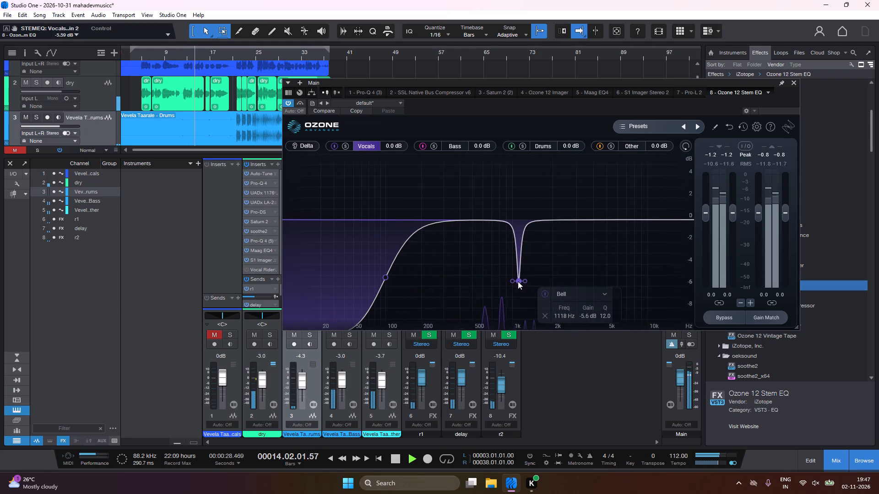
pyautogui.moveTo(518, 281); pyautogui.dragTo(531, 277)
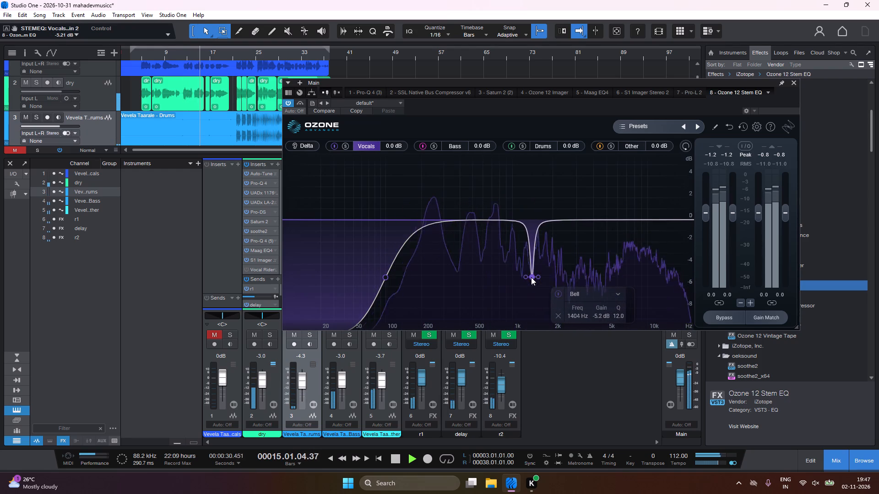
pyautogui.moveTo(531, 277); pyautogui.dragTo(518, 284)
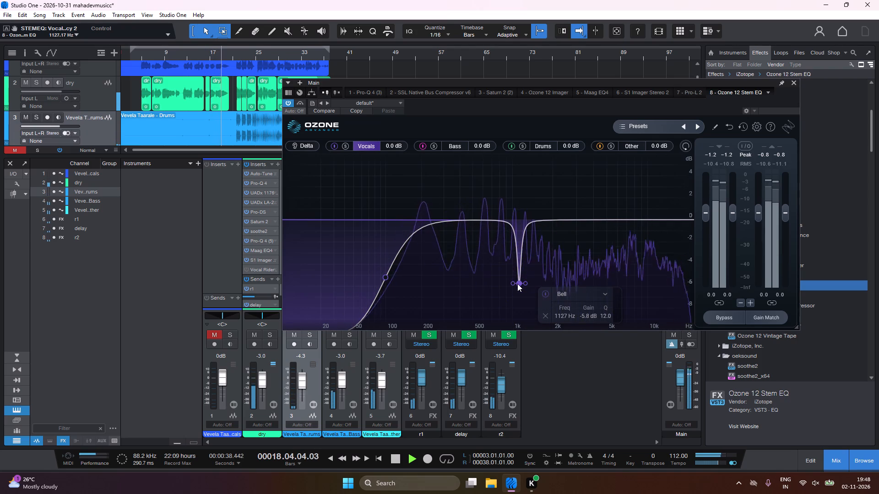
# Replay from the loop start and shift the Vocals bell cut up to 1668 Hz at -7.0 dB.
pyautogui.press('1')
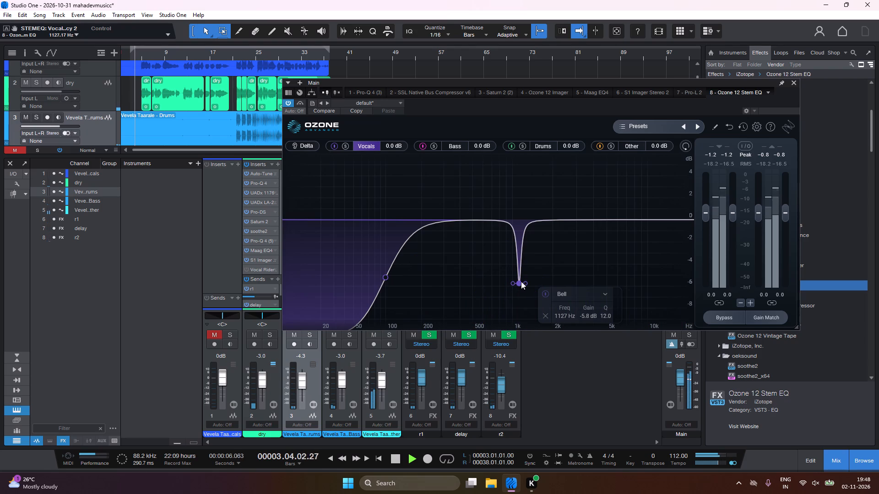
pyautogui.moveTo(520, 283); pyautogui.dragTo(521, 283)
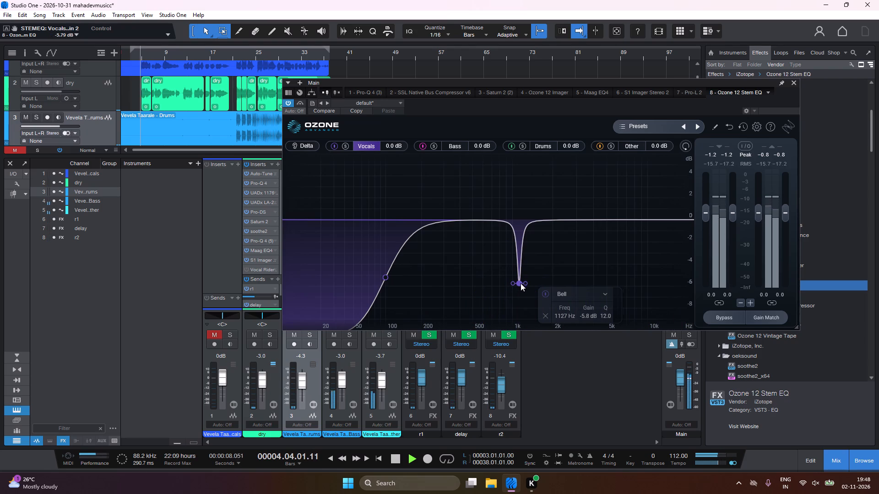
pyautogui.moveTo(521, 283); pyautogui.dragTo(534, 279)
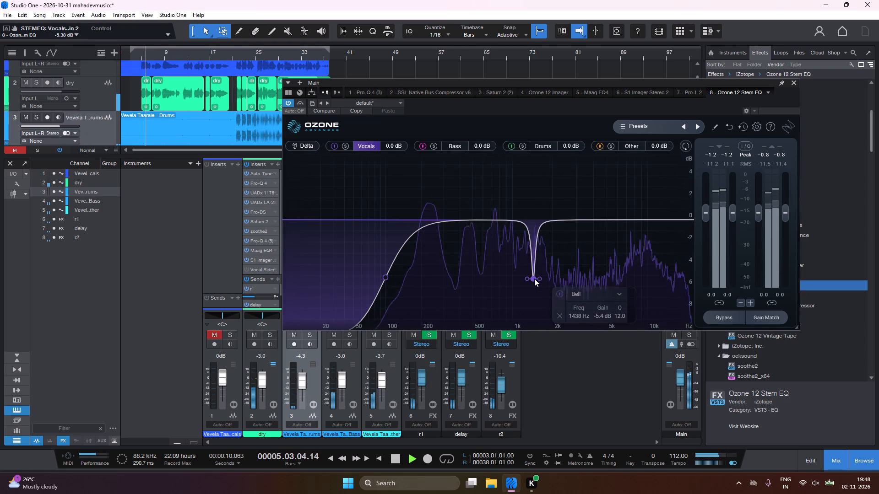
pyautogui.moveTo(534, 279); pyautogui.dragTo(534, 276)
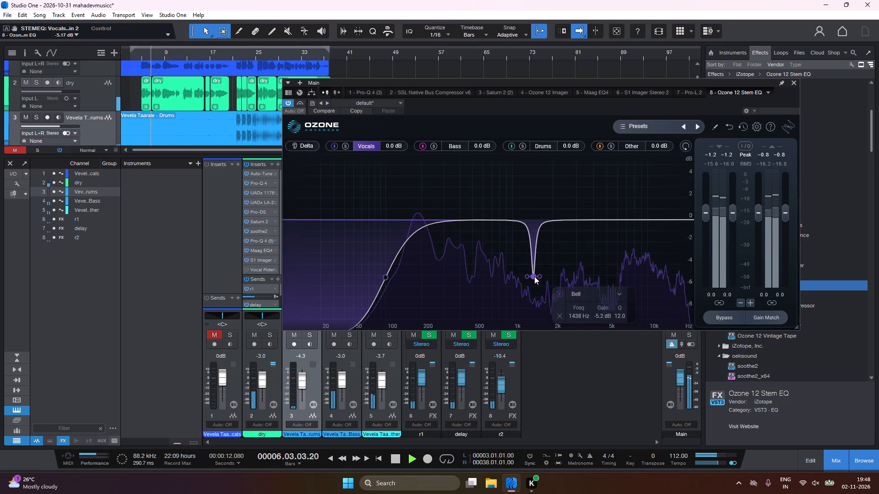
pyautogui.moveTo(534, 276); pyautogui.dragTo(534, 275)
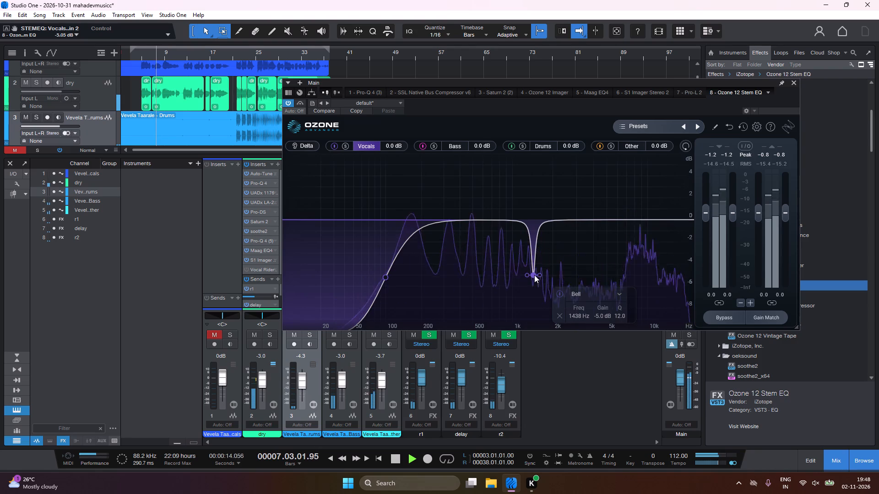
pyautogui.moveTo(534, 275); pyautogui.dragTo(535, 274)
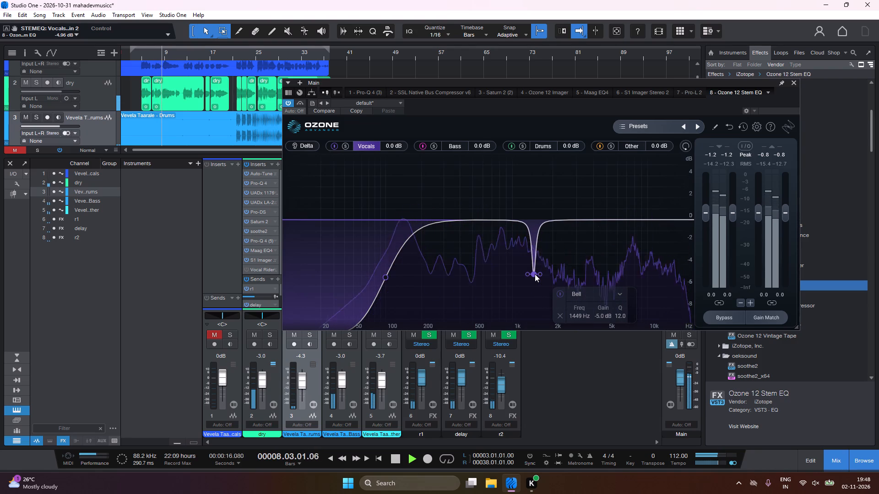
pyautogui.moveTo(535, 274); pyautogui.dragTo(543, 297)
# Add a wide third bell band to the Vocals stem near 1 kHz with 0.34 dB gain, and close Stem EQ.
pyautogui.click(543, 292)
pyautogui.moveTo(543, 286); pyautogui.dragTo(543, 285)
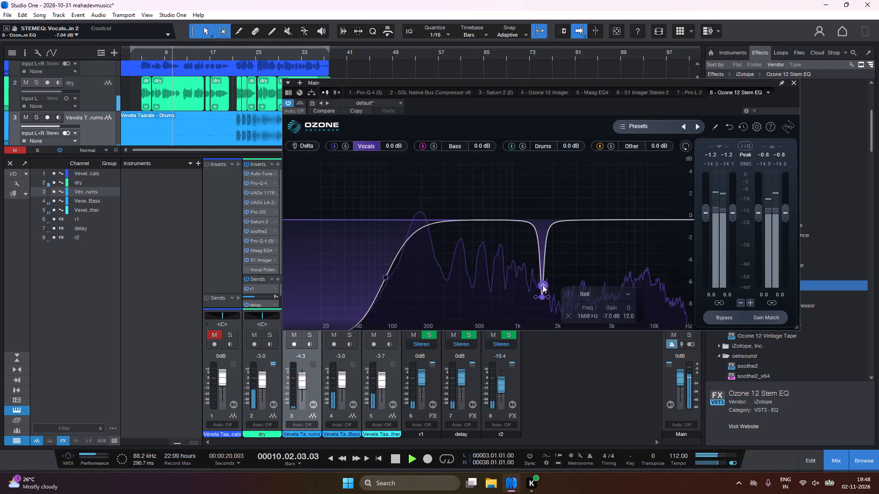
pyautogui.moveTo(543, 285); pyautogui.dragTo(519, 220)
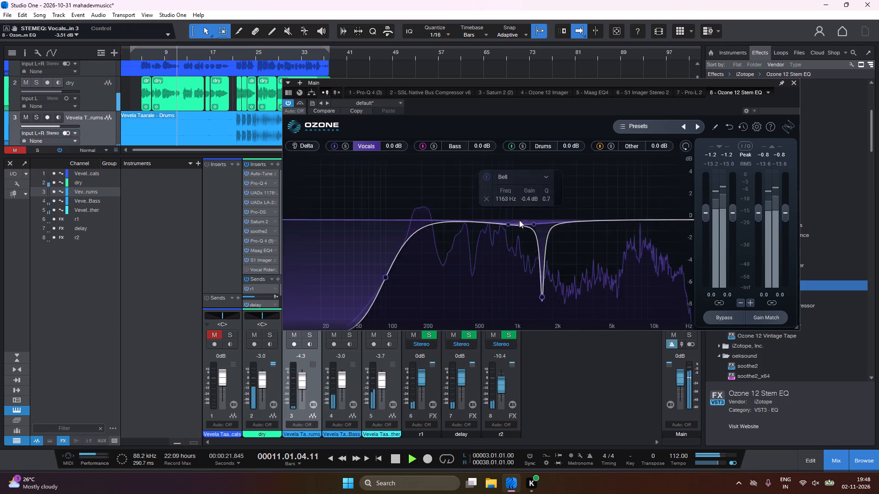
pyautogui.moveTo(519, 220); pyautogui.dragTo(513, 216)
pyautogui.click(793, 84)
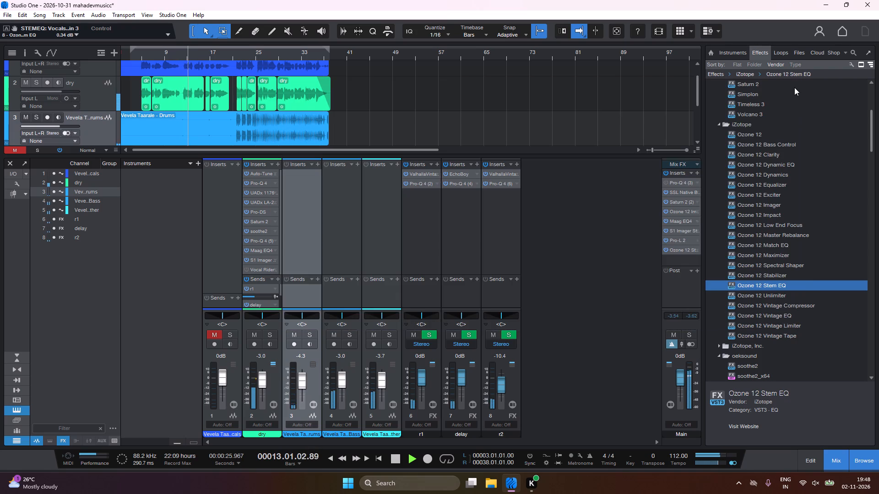
# Reopen Ozone 12 Stem EQ to review it, close it, and remove it from the Main channel's inserts.
pyautogui.click(696, 251)
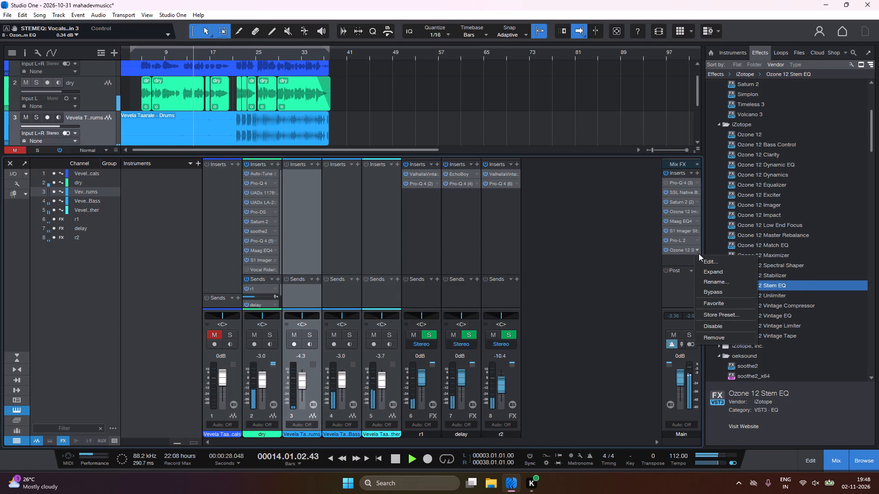
pyautogui.click(705, 260)
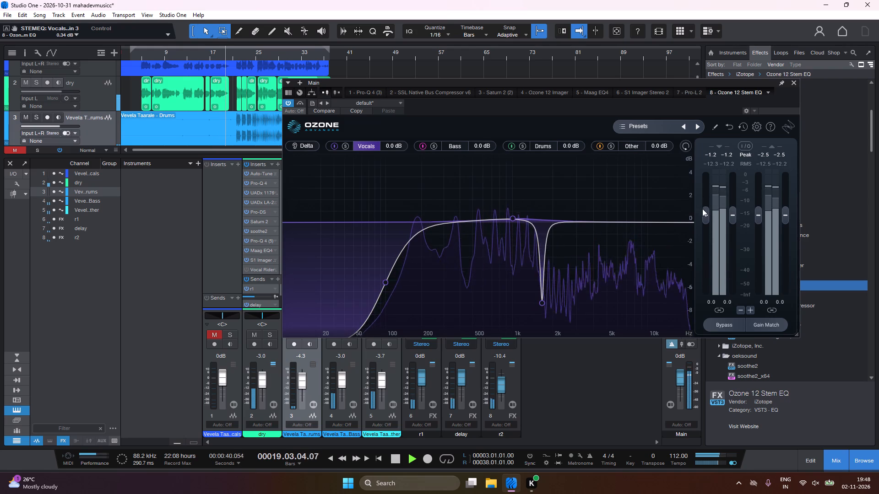
pyautogui.click(793, 83)
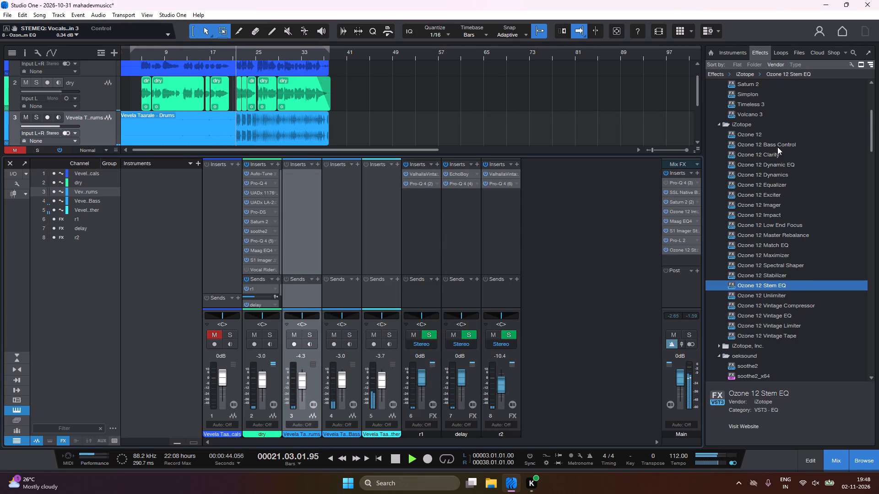
pyautogui.click(697, 250)
pyautogui.click(734, 334)
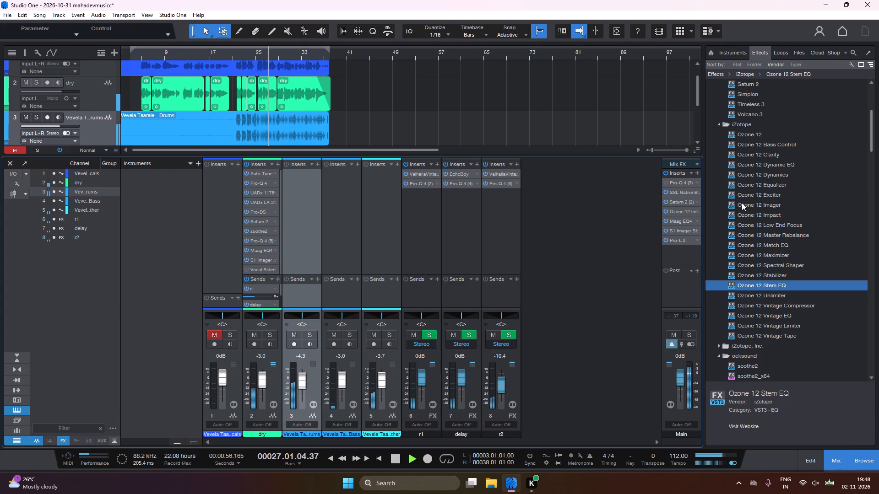
# Replay from the loop start and insert Ozone 12 Unlimiter after Pro-L 2 on the Main channel.
pyautogui.scroll(-2, 765, 202)
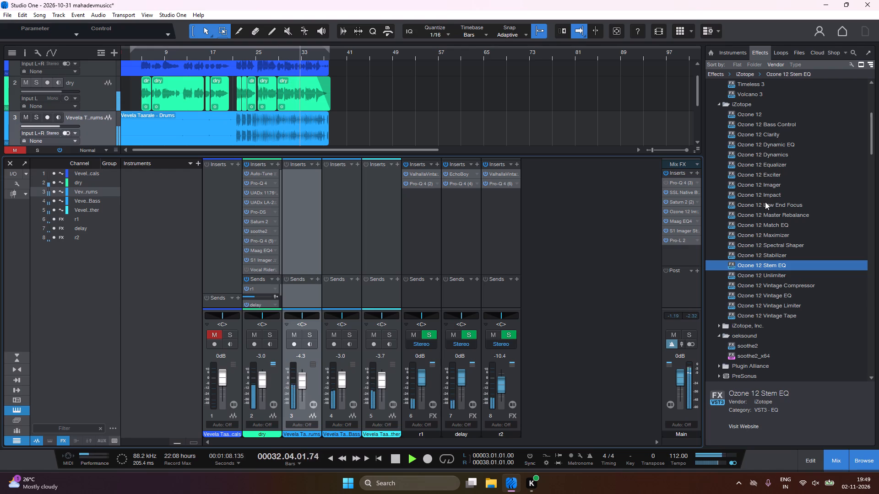
pyautogui.press('1')
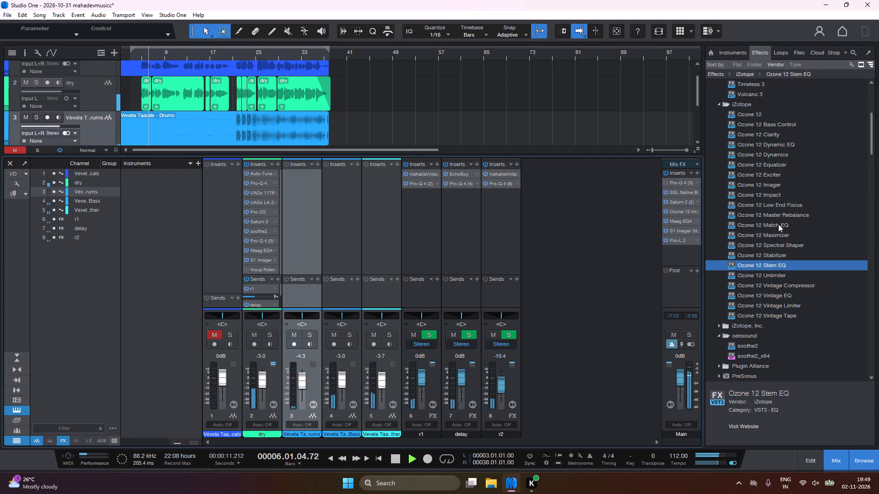
pyautogui.scroll(-3, 778, 224)
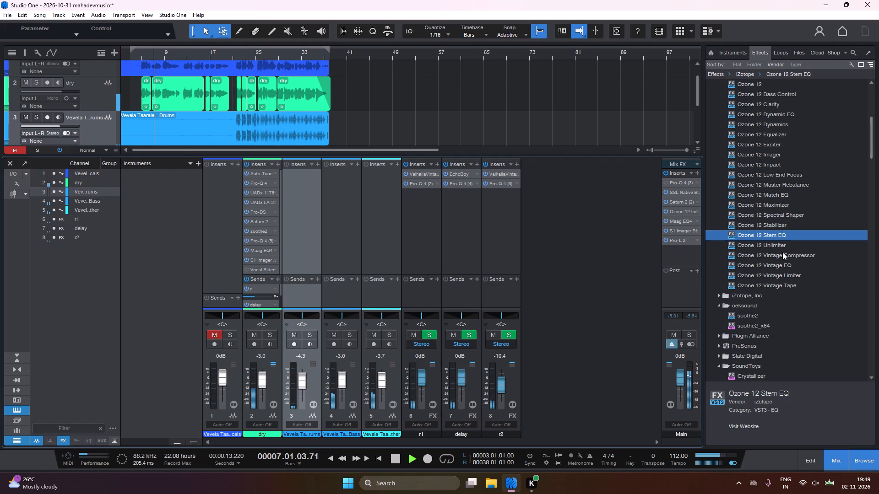
pyautogui.moveTo(775, 247); pyautogui.dragTo(688, 257)
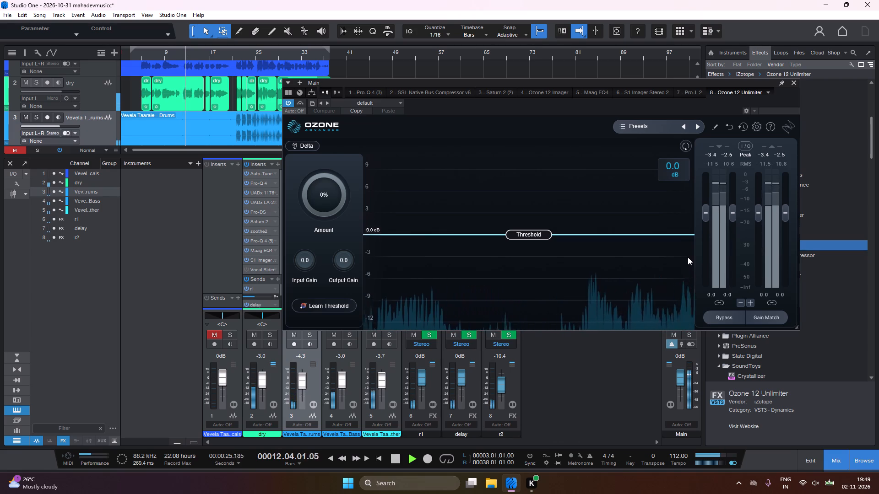
# Set the Unlimiter's Threshold to -1.0 dB and its Amount to 10%.
pyautogui.moveTo(537, 235); pyautogui.dragTo(537, 240)
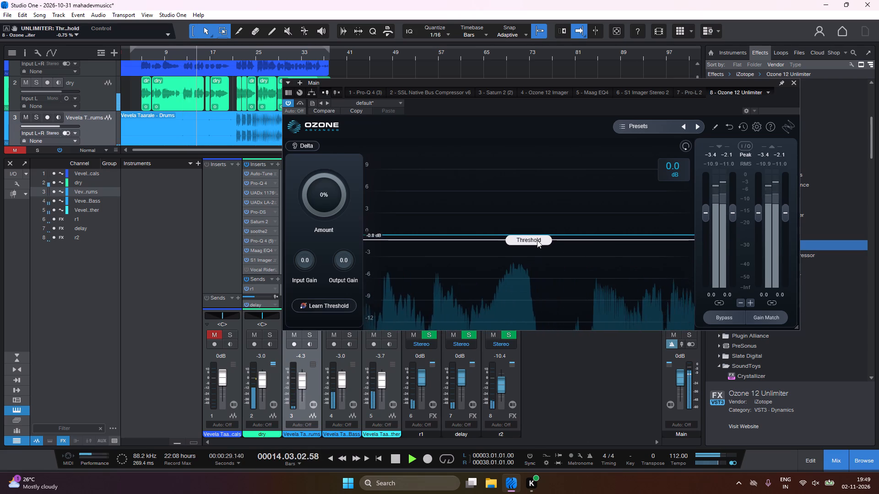
pyautogui.moveTo(537, 240); pyautogui.dragTo(537, 242)
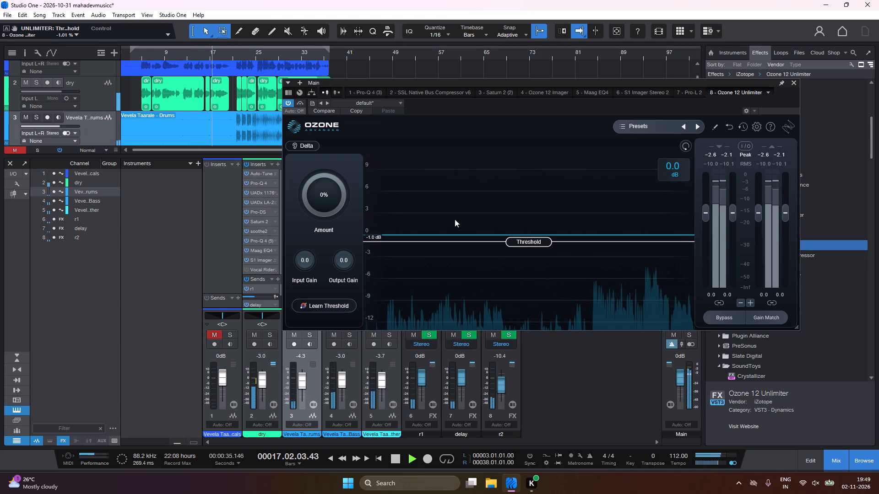
pyautogui.moveTo(334, 206); pyautogui.dragTo(326, 198)
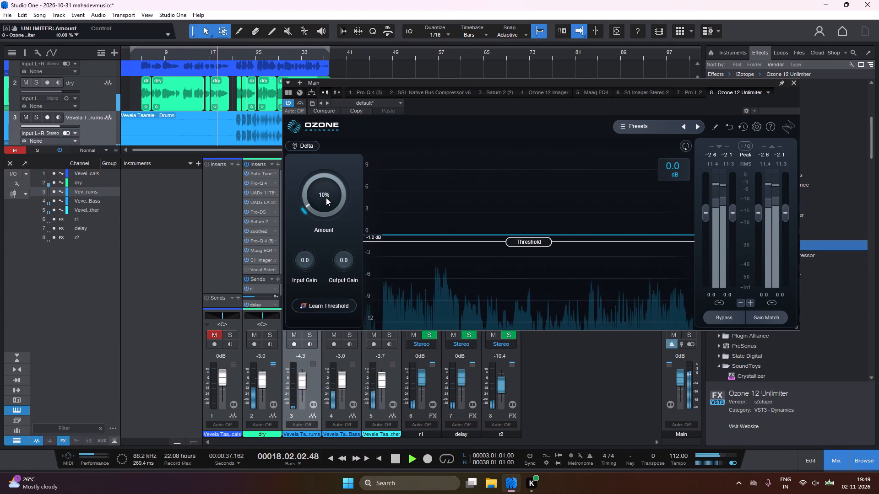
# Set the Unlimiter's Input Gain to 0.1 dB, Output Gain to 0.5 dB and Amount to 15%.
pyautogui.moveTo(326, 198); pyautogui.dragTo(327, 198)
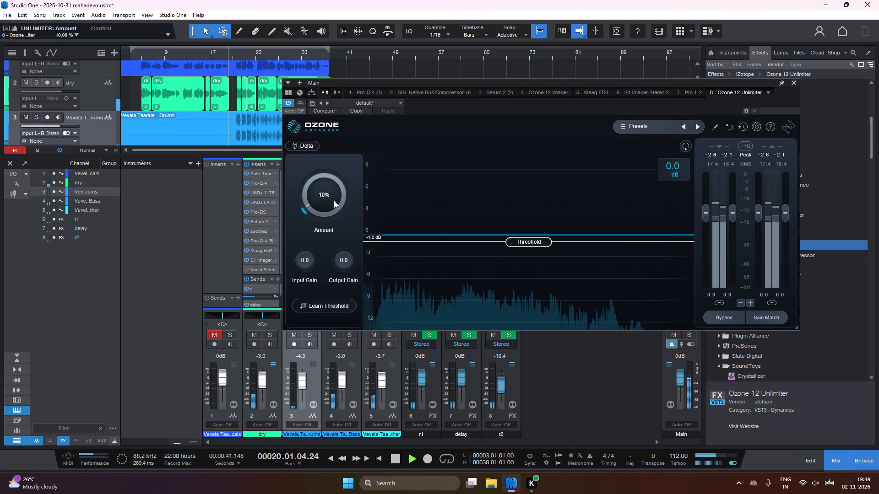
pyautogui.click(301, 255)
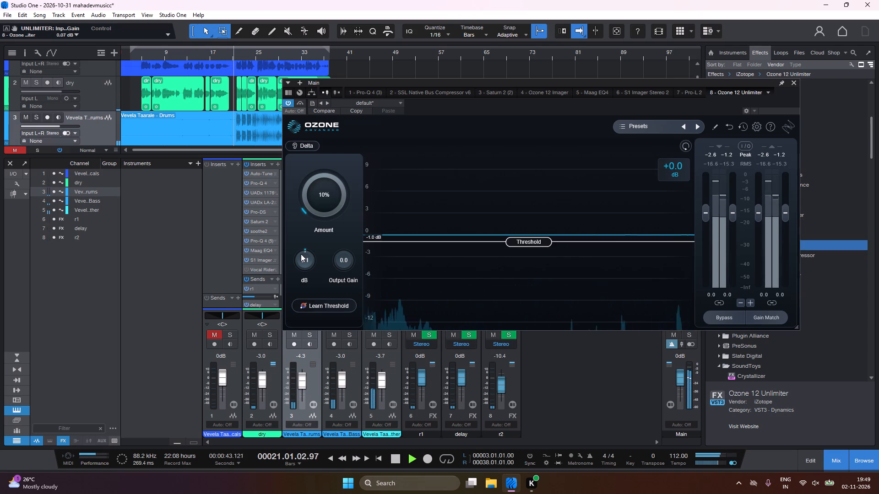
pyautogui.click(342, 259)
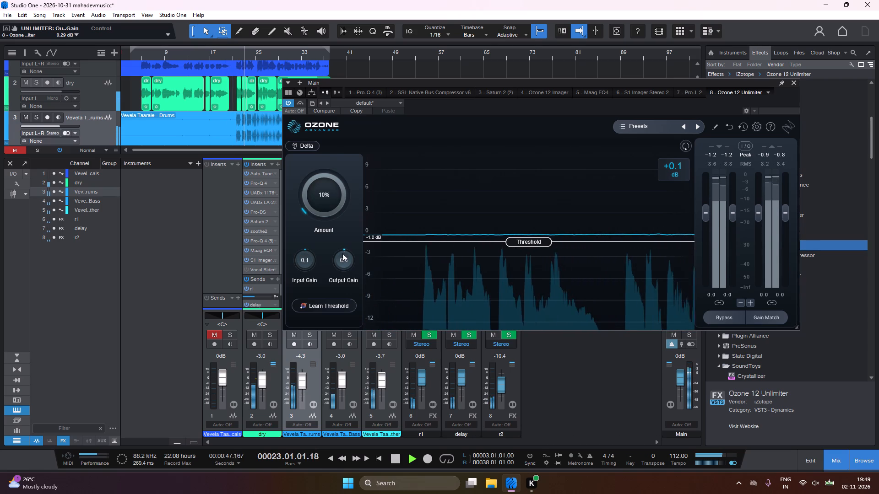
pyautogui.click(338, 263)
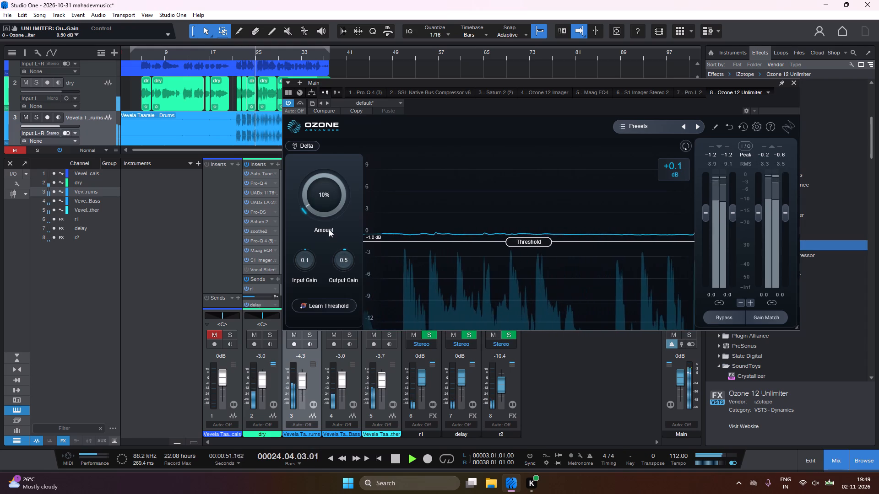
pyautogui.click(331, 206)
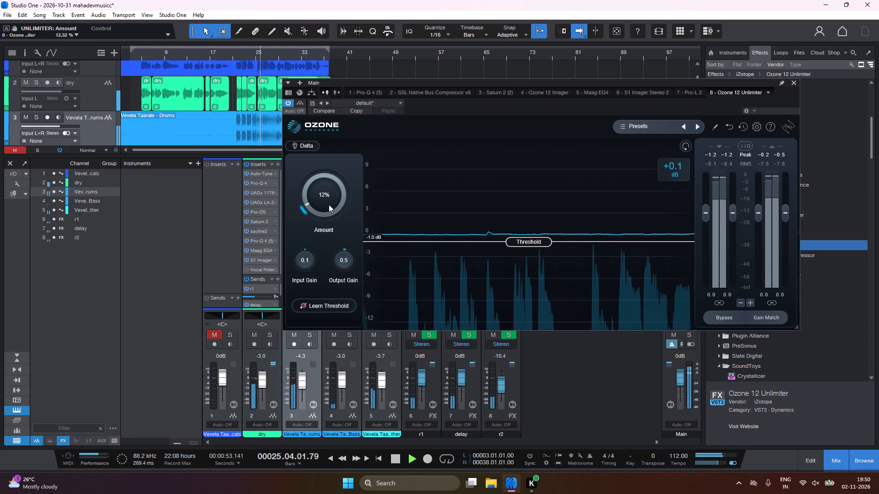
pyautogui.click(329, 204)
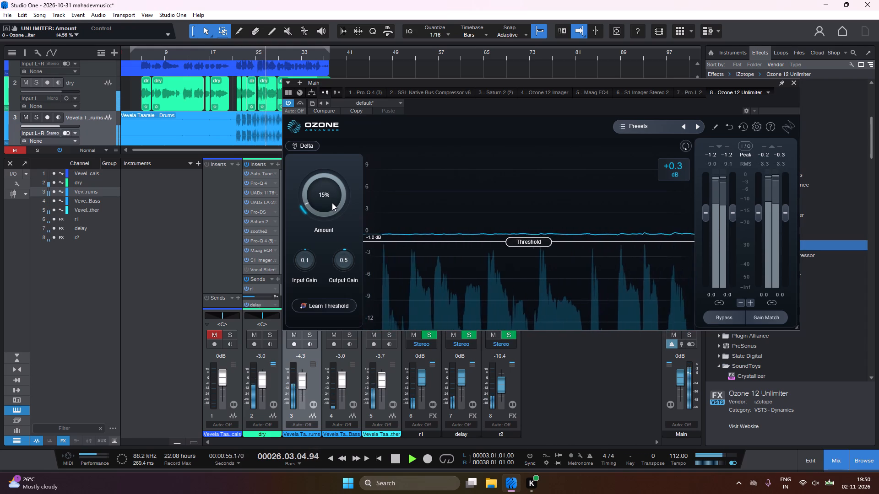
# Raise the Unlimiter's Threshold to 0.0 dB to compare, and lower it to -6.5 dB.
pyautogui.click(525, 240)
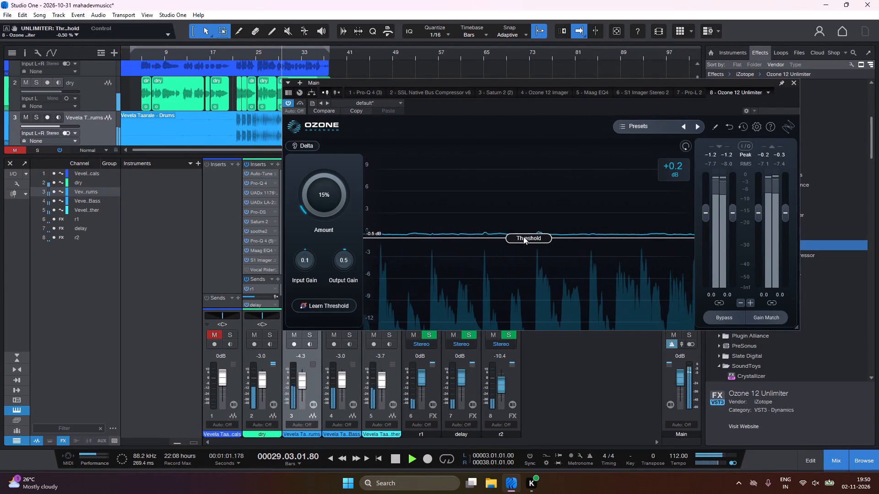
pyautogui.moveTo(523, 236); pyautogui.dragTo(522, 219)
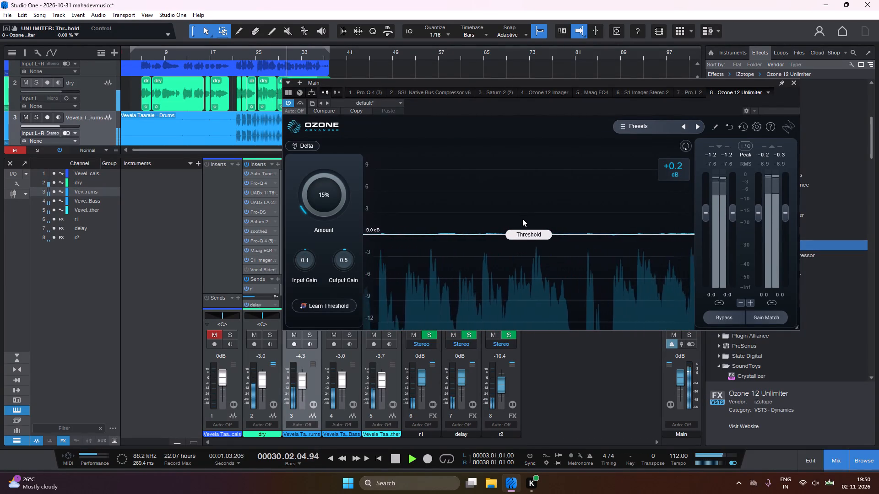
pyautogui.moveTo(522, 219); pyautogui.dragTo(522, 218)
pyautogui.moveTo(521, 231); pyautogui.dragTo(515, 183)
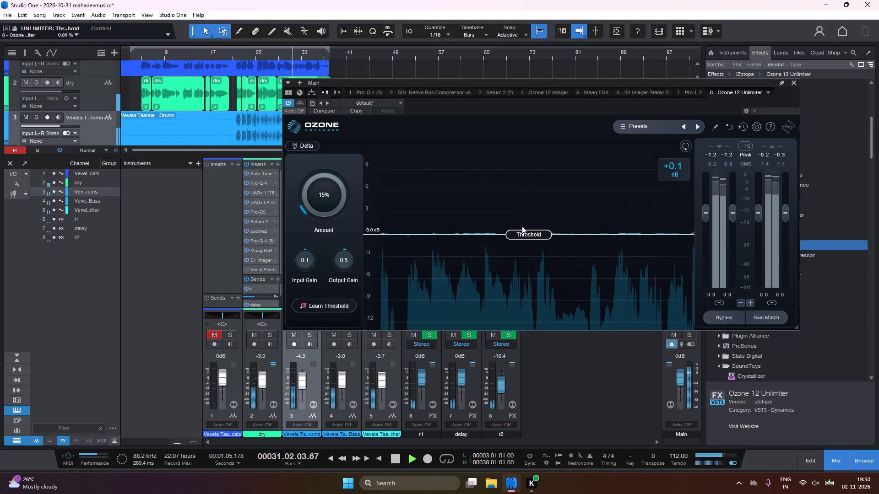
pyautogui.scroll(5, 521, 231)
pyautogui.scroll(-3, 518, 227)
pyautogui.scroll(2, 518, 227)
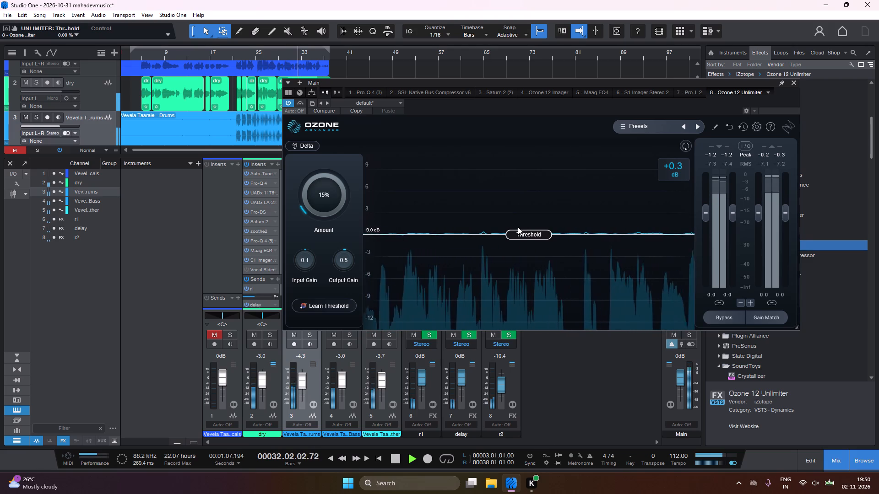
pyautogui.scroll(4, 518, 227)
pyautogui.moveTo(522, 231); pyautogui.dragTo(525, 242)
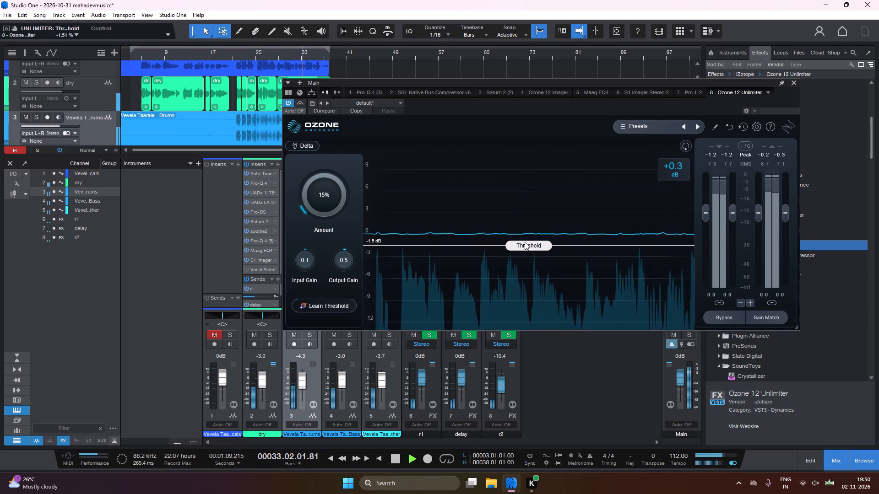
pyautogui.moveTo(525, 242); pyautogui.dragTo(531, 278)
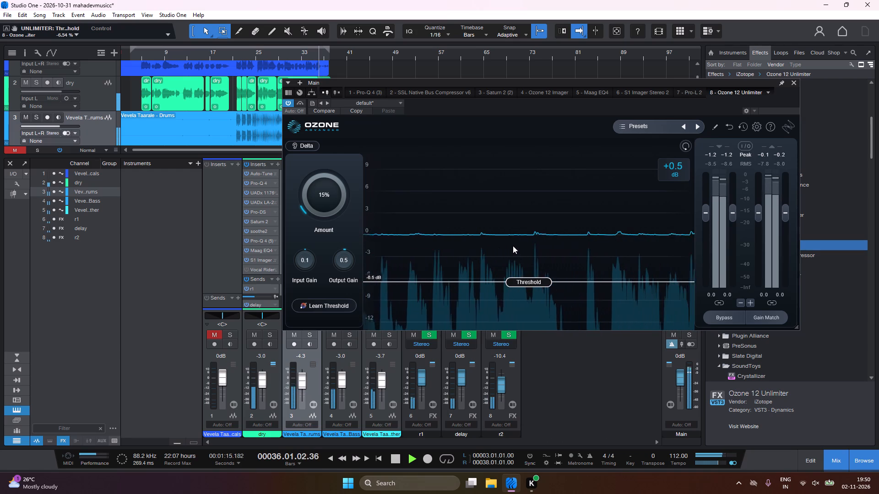
# Close Ozone 12 Unlimiter and remove it from the Main channel's inserts.
pyautogui.click(793, 82)
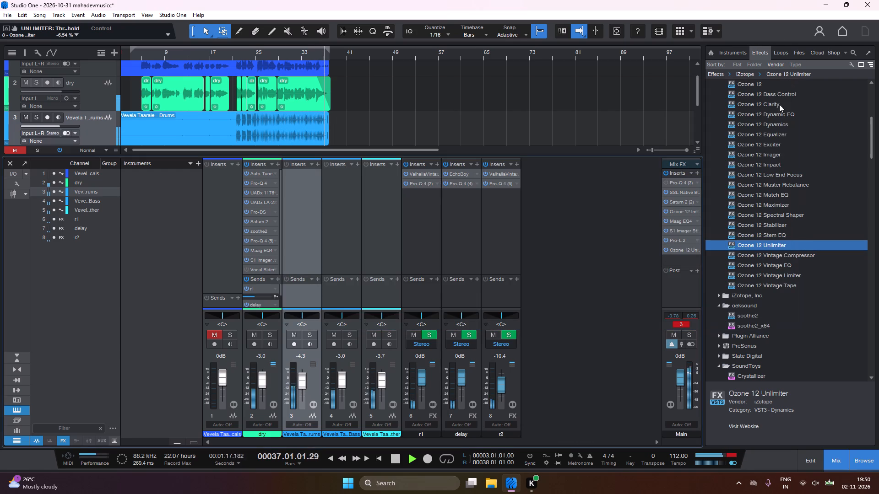
pyautogui.click(698, 249)
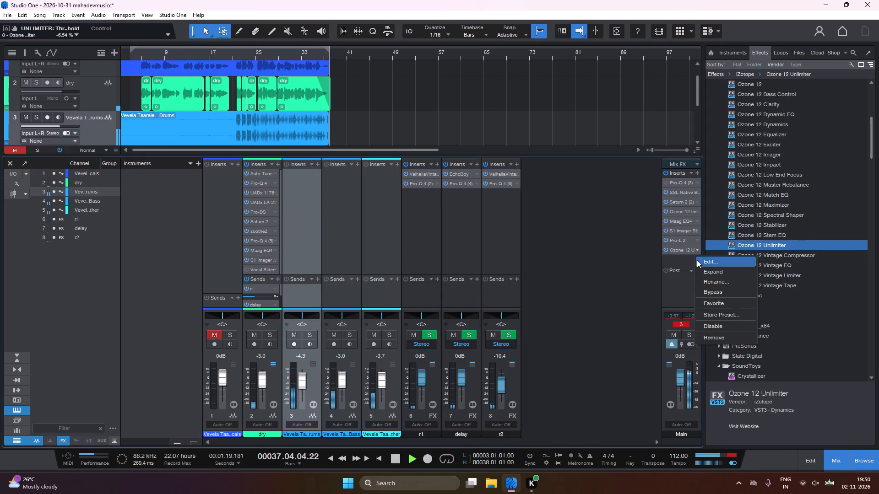
pyautogui.click(735, 334)
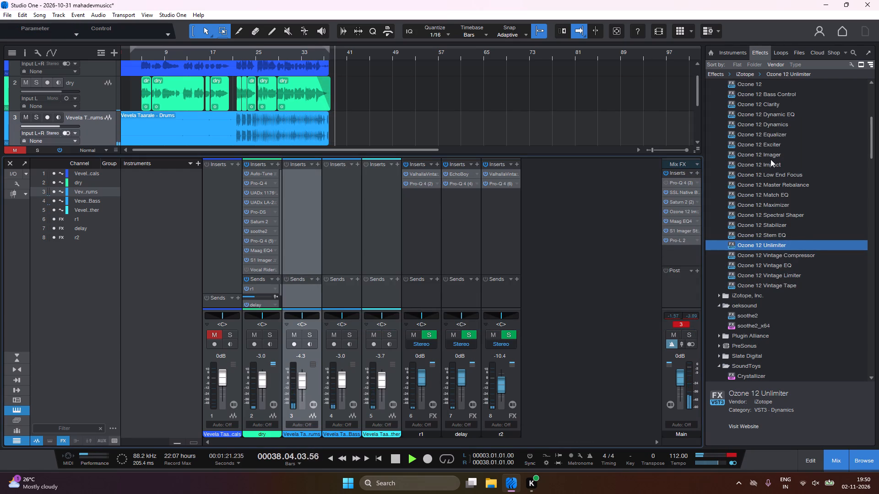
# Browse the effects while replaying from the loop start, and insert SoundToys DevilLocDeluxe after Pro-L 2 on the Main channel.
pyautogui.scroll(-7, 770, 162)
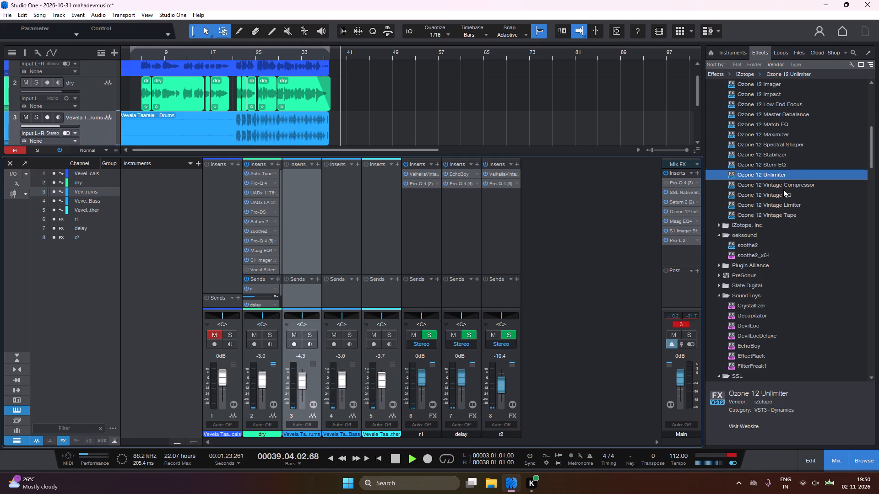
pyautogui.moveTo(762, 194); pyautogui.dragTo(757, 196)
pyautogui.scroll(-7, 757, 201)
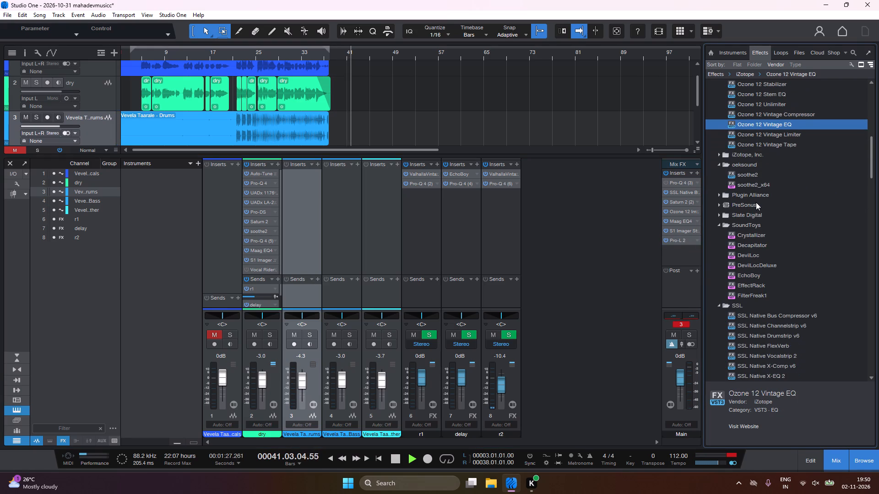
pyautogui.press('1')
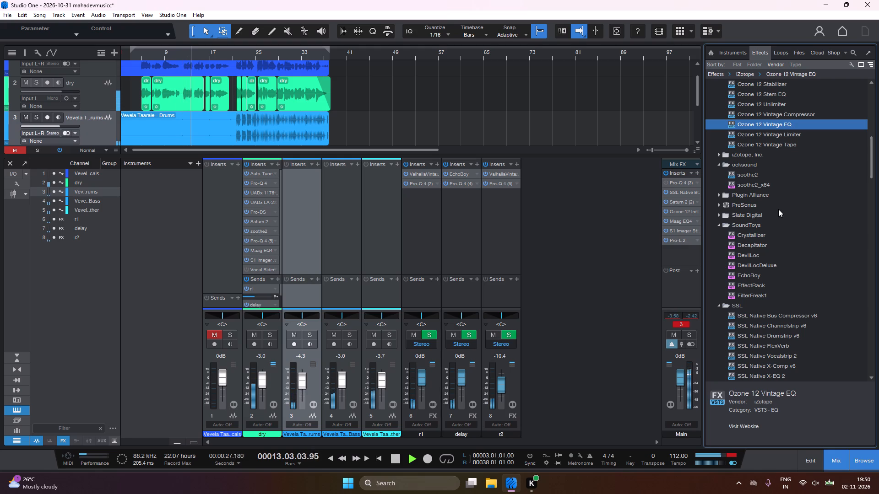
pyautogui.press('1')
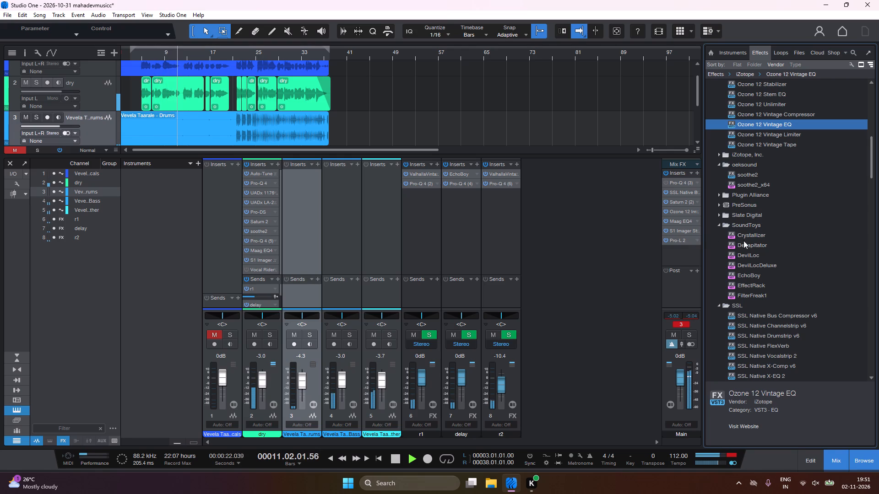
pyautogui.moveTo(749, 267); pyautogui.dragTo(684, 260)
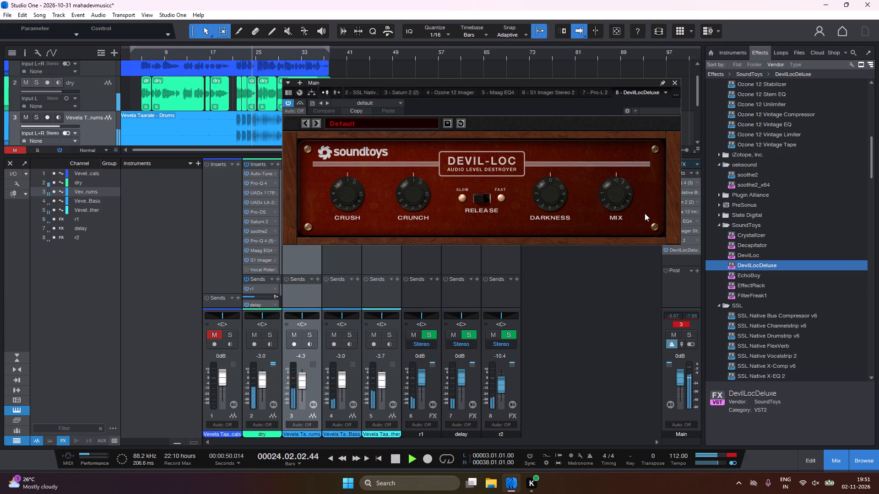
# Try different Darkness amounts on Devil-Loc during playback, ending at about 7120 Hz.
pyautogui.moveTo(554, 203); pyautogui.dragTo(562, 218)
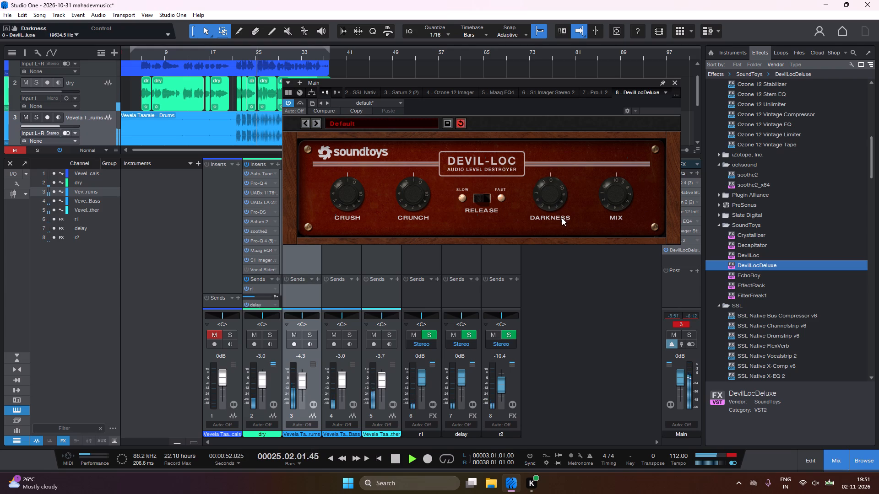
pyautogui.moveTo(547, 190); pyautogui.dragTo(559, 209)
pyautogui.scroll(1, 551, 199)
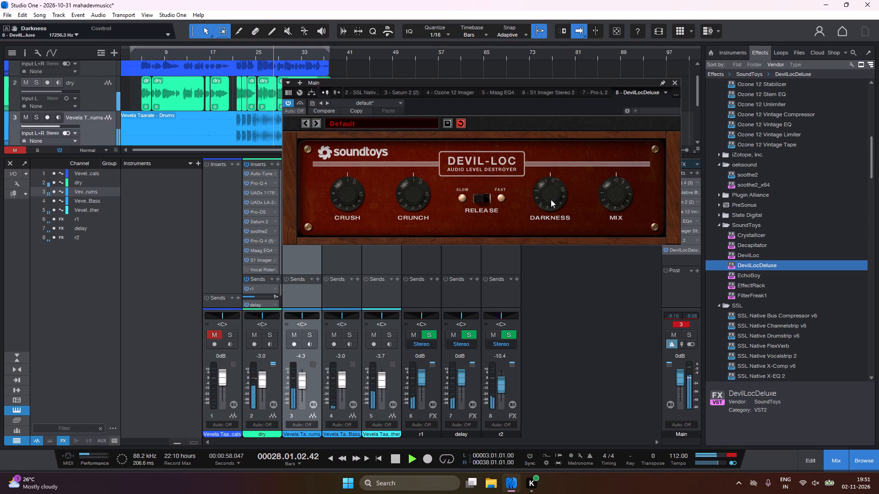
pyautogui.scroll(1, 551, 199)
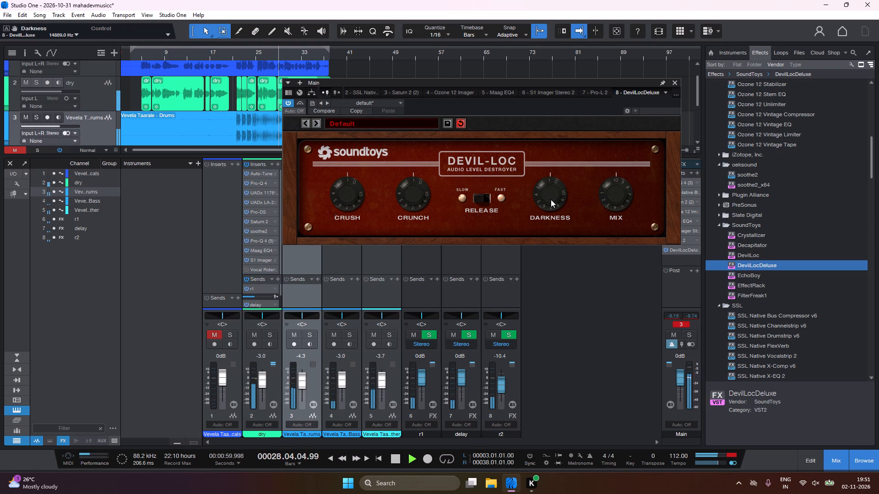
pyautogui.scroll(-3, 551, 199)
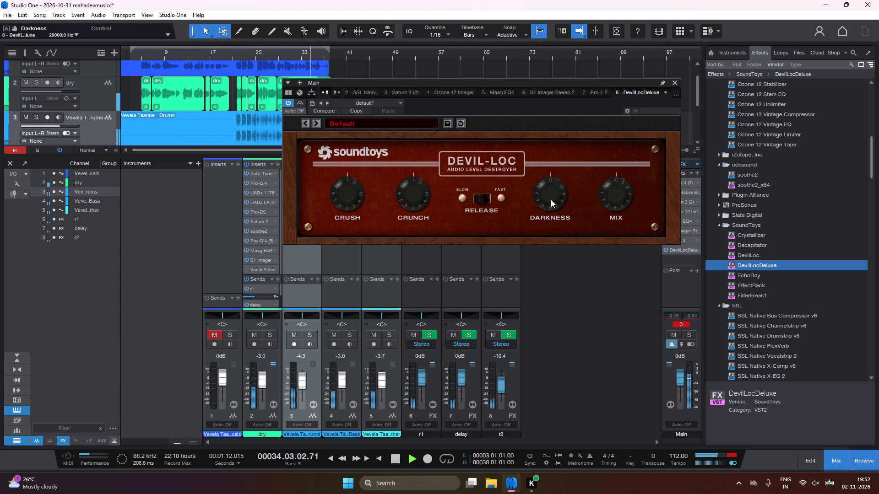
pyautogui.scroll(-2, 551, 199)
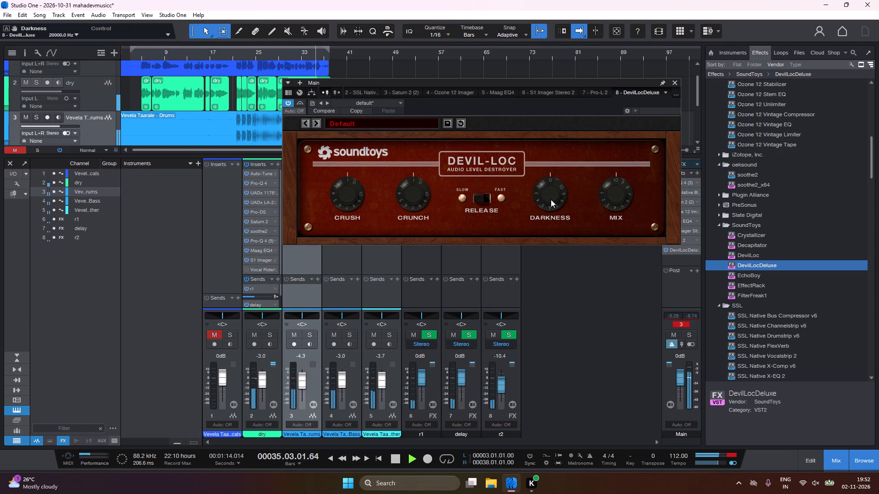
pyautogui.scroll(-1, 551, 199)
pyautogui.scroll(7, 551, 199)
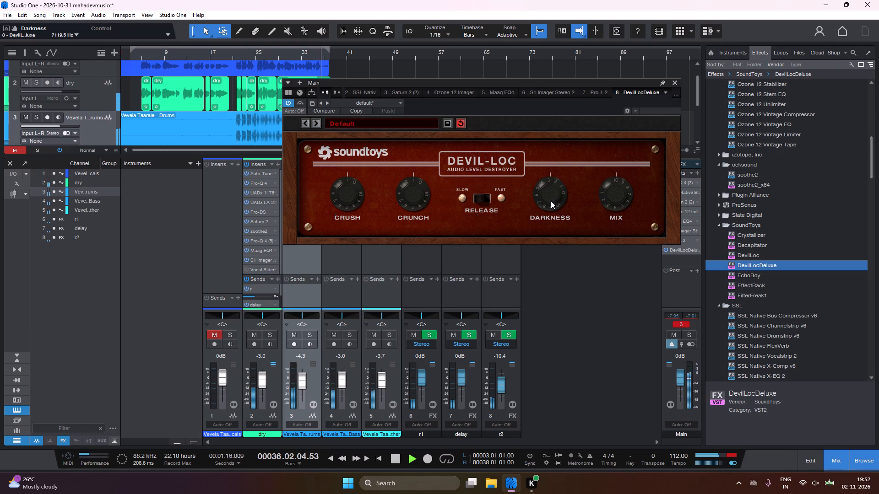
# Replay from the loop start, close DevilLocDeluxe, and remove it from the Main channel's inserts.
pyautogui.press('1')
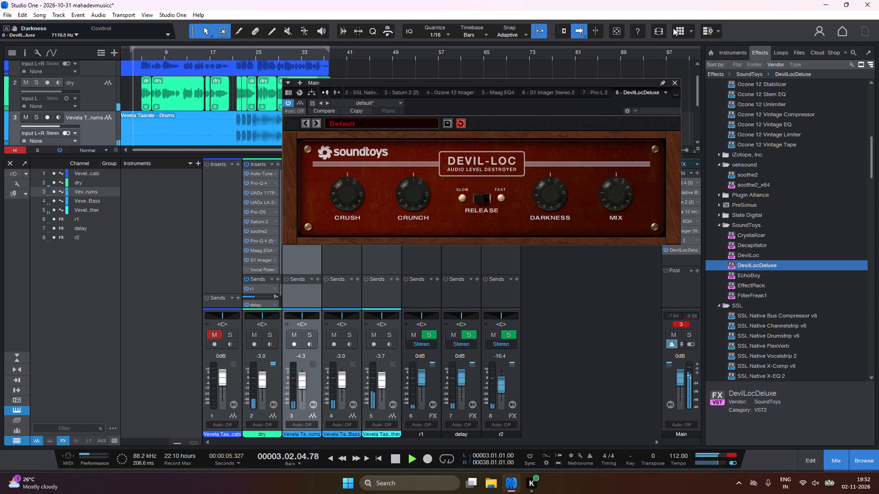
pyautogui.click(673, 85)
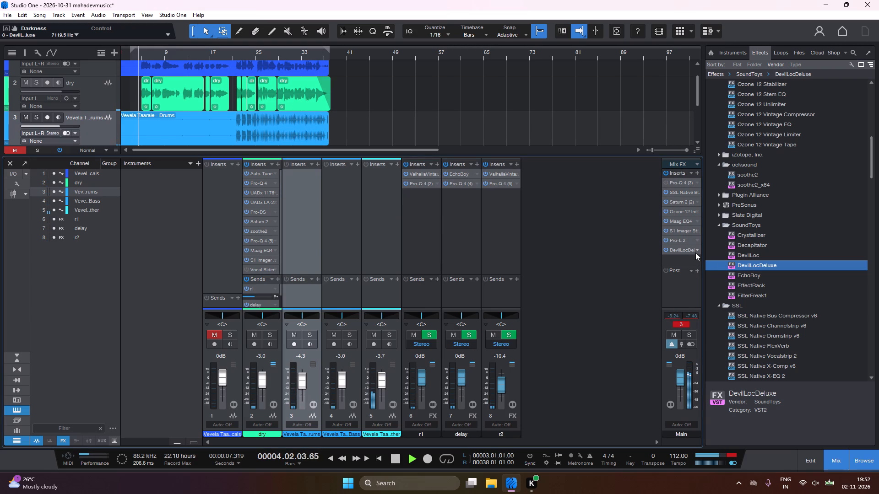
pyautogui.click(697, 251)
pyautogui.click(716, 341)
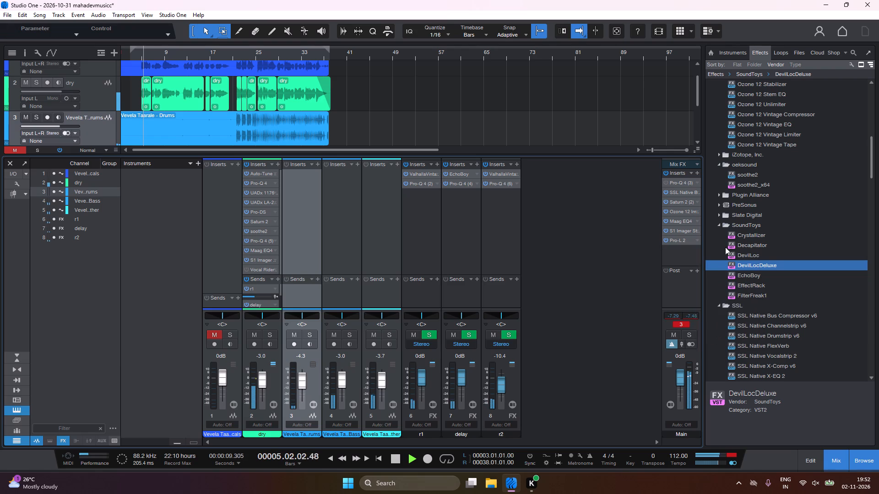
# Insert SoundToys EchoBoy after Pro-L 2 on the Main channel.
pyautogui.scroll(-1, 762, 255)
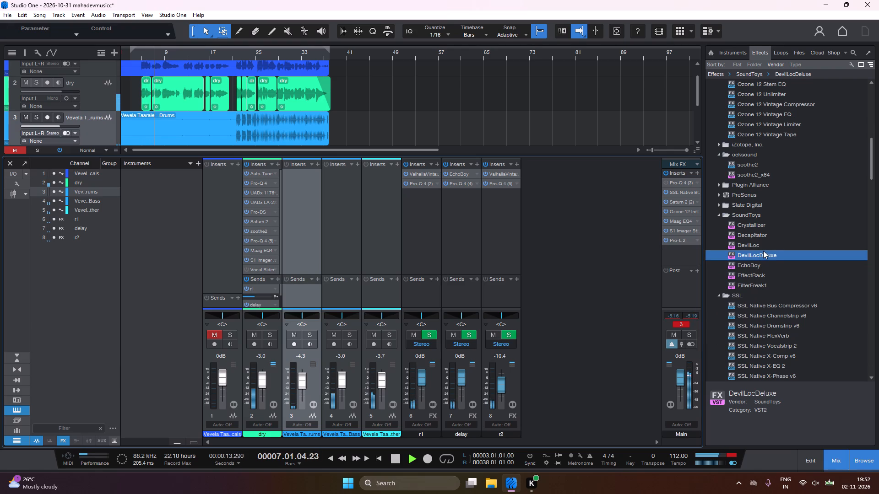
pyautogui.click(763, 251)
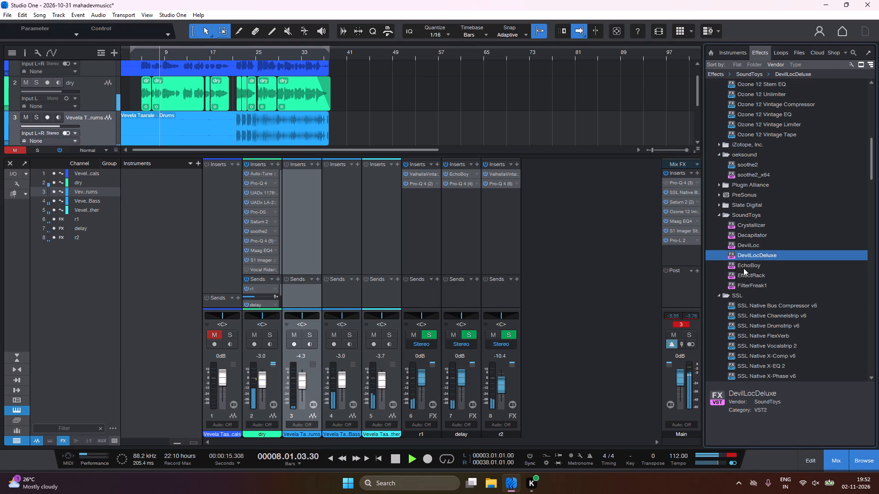
pyautogui.moveTo(739, 266); pyautogui.dragTo(674, 256)
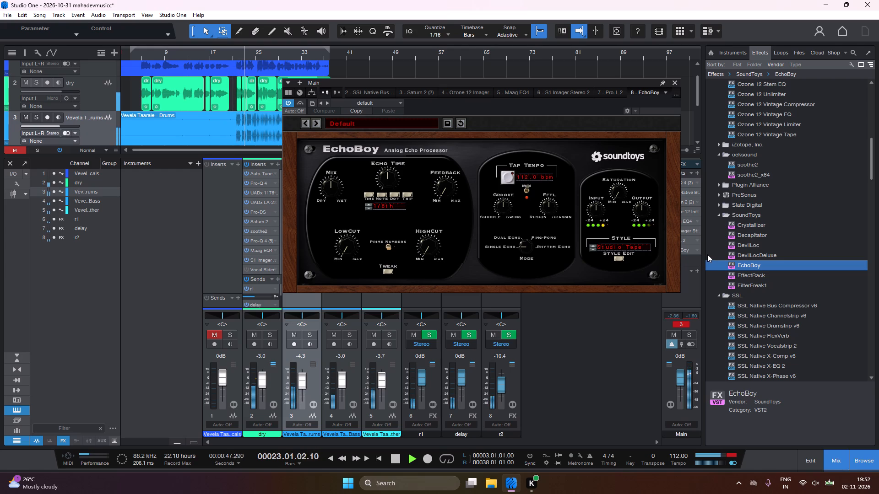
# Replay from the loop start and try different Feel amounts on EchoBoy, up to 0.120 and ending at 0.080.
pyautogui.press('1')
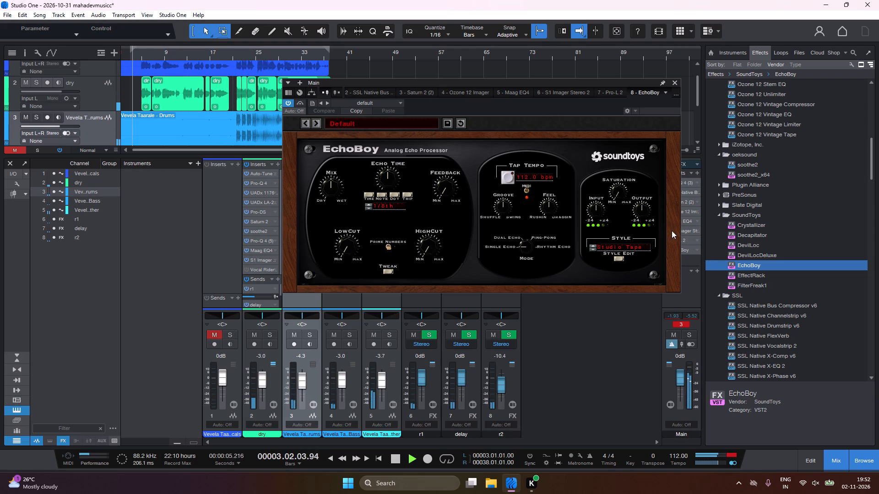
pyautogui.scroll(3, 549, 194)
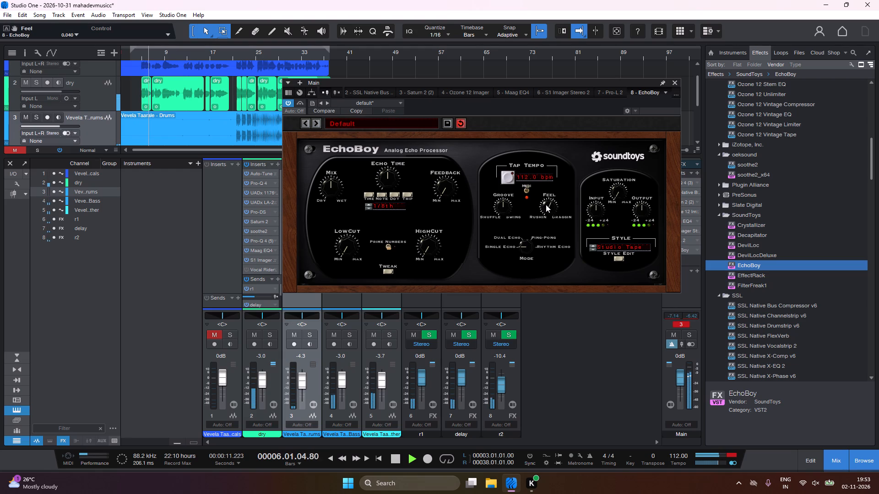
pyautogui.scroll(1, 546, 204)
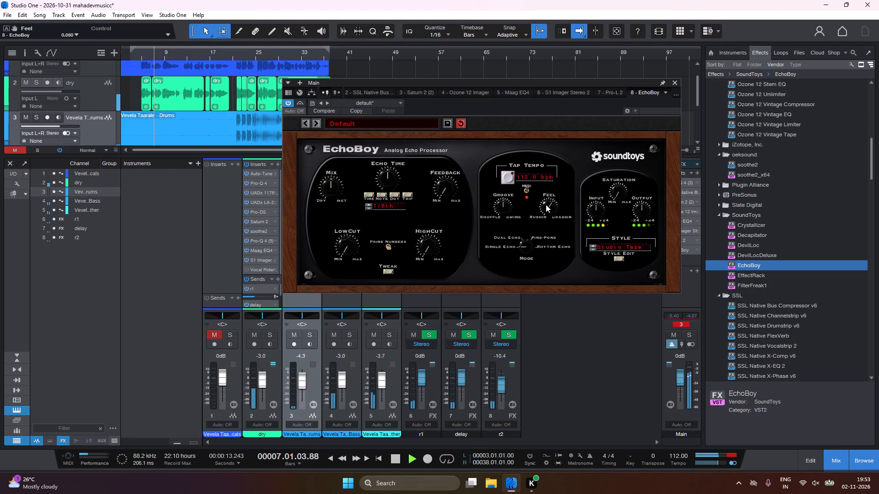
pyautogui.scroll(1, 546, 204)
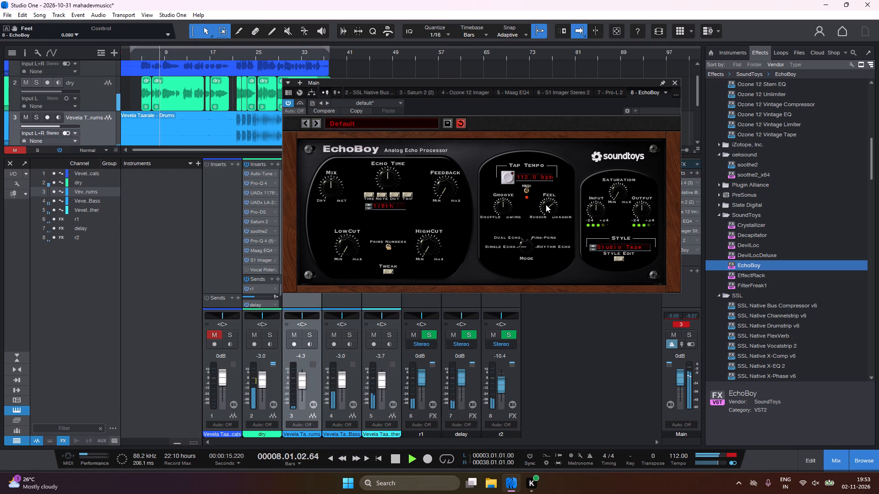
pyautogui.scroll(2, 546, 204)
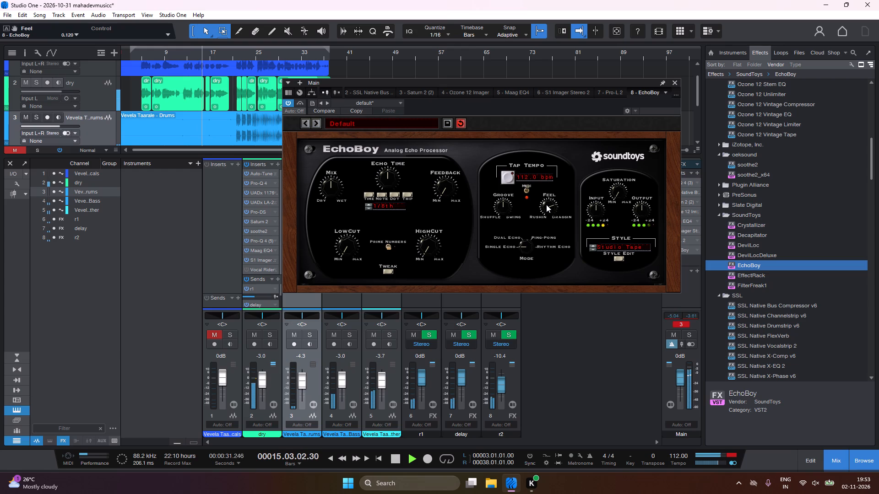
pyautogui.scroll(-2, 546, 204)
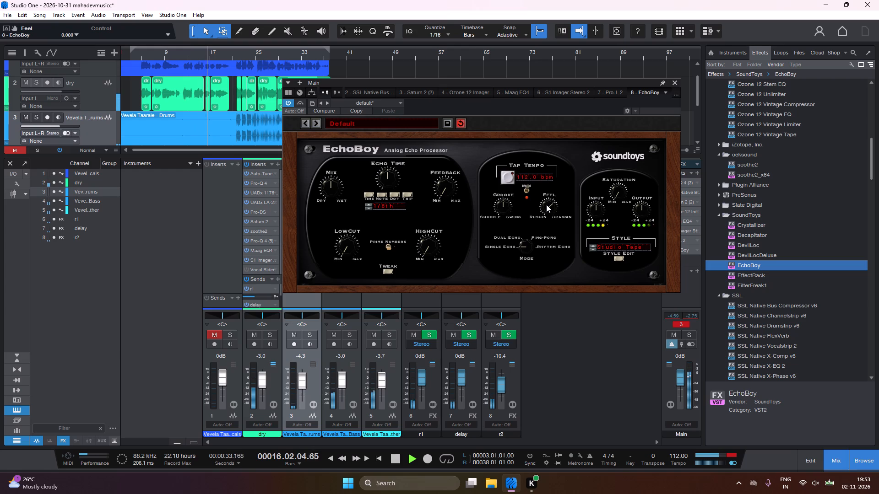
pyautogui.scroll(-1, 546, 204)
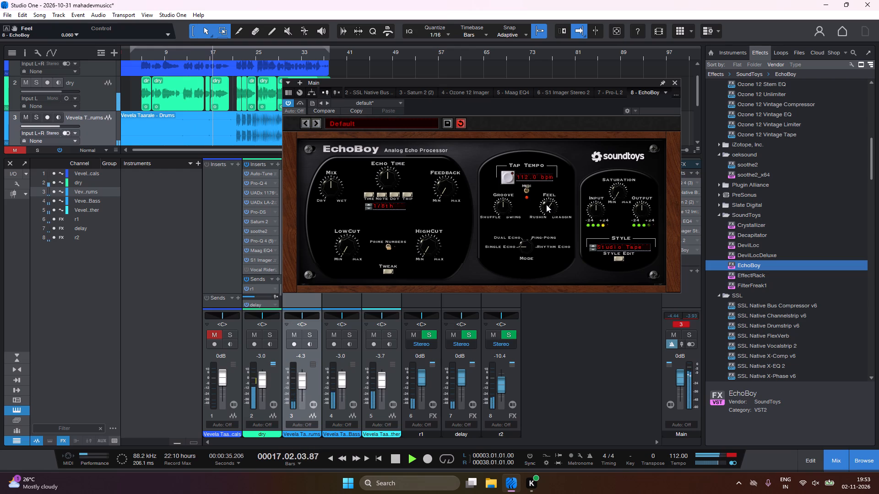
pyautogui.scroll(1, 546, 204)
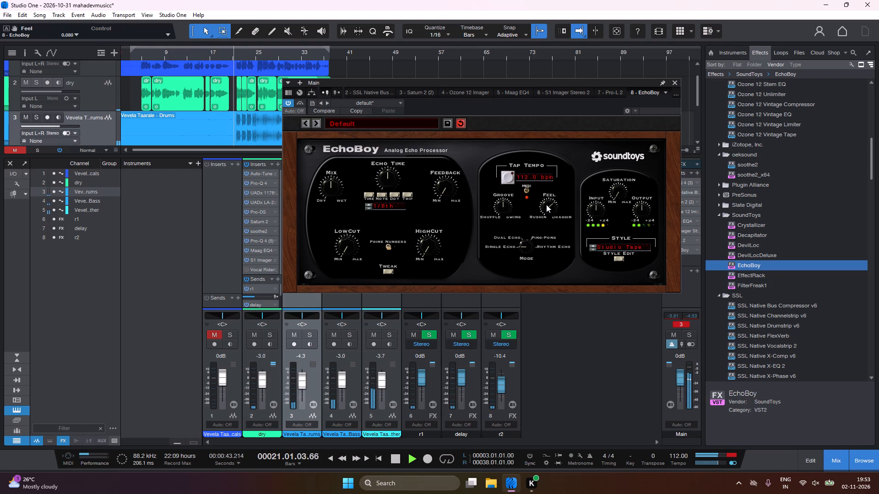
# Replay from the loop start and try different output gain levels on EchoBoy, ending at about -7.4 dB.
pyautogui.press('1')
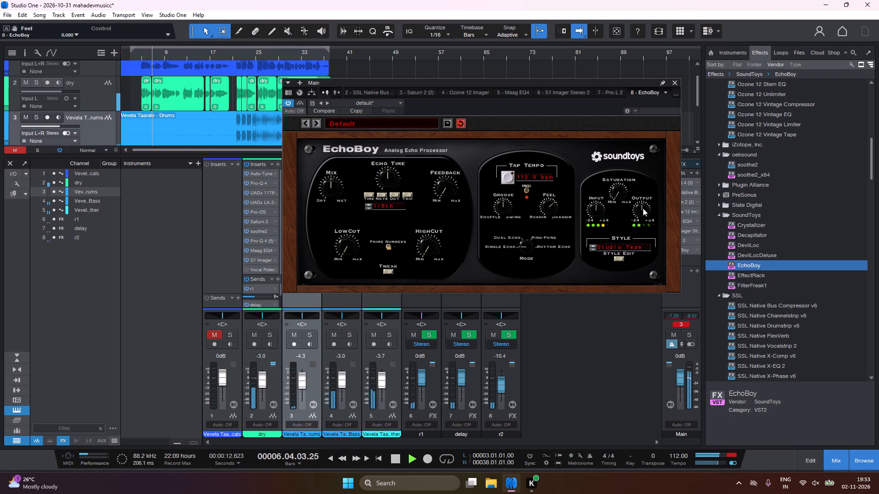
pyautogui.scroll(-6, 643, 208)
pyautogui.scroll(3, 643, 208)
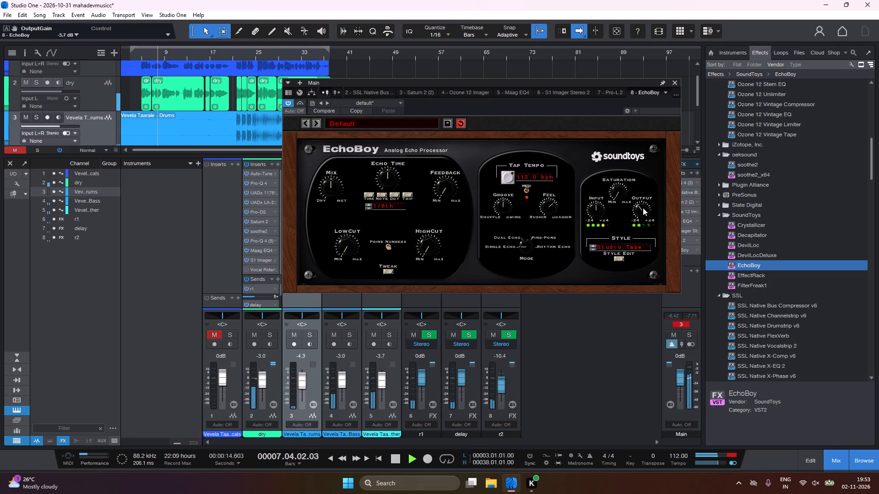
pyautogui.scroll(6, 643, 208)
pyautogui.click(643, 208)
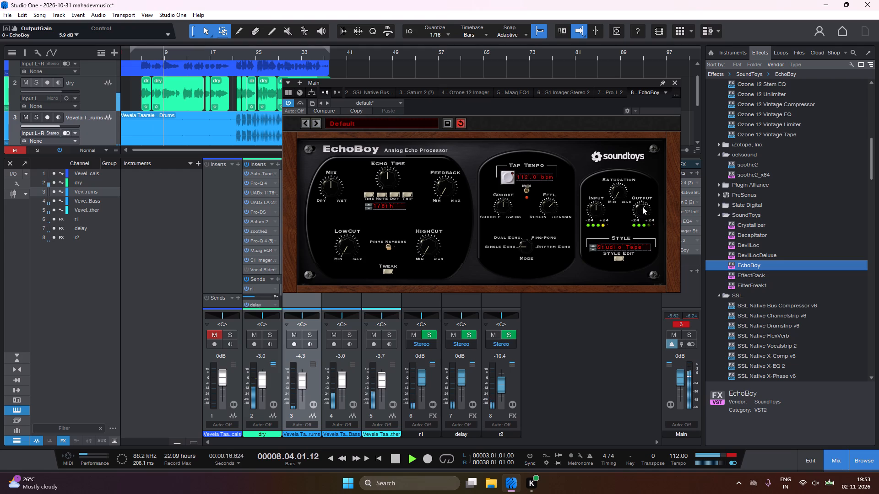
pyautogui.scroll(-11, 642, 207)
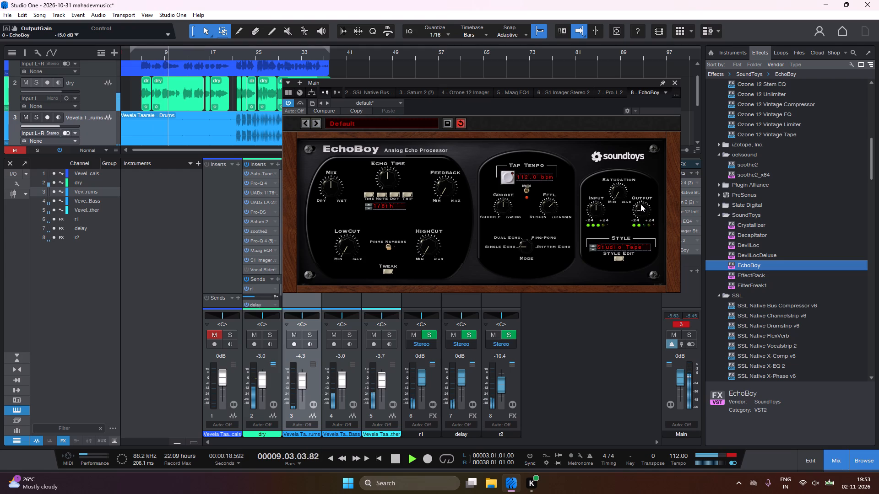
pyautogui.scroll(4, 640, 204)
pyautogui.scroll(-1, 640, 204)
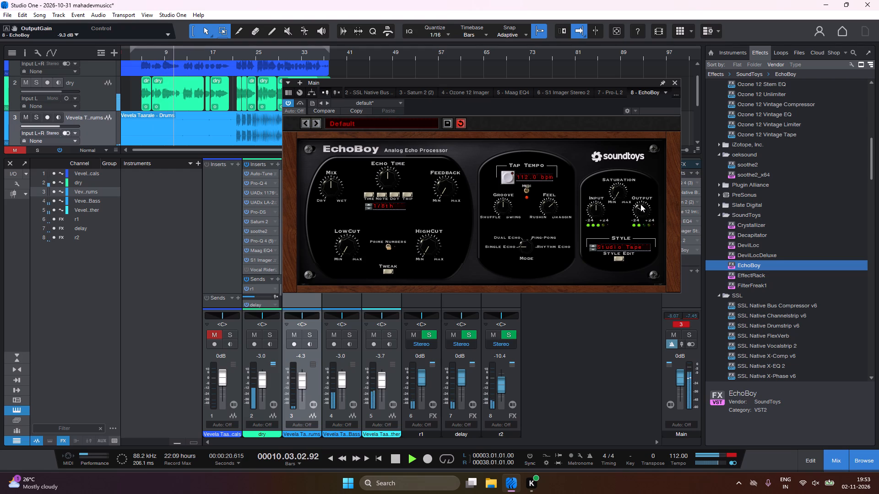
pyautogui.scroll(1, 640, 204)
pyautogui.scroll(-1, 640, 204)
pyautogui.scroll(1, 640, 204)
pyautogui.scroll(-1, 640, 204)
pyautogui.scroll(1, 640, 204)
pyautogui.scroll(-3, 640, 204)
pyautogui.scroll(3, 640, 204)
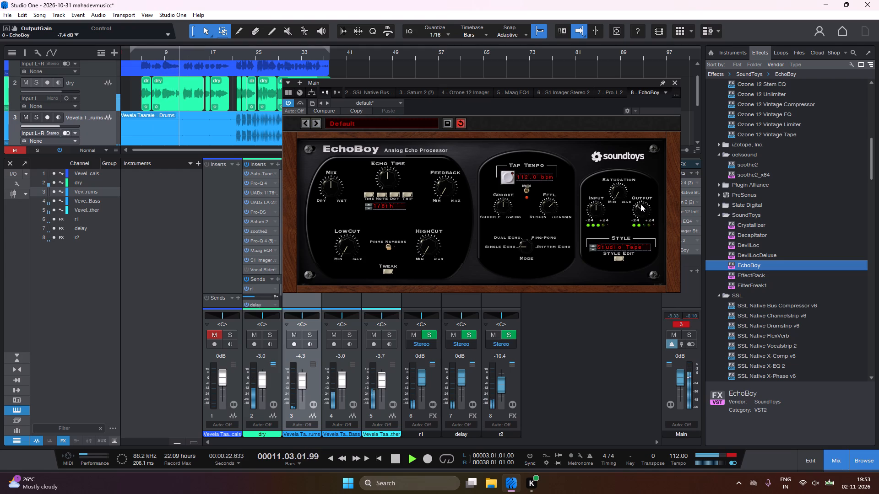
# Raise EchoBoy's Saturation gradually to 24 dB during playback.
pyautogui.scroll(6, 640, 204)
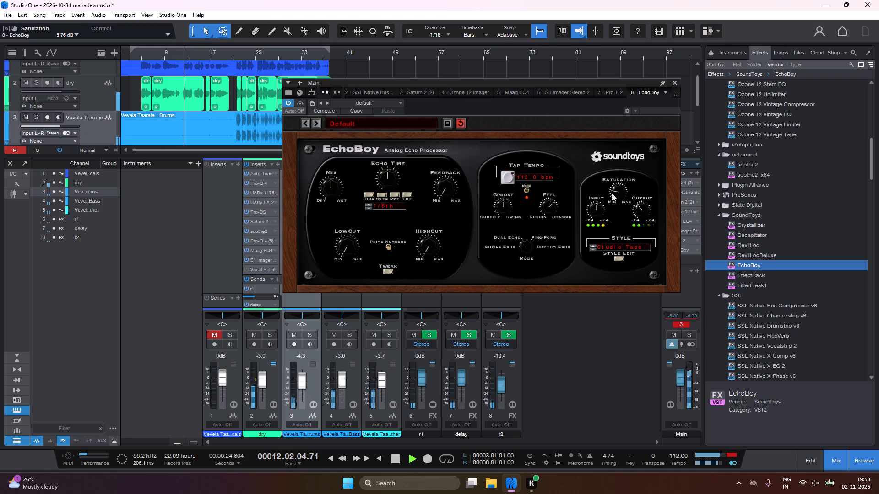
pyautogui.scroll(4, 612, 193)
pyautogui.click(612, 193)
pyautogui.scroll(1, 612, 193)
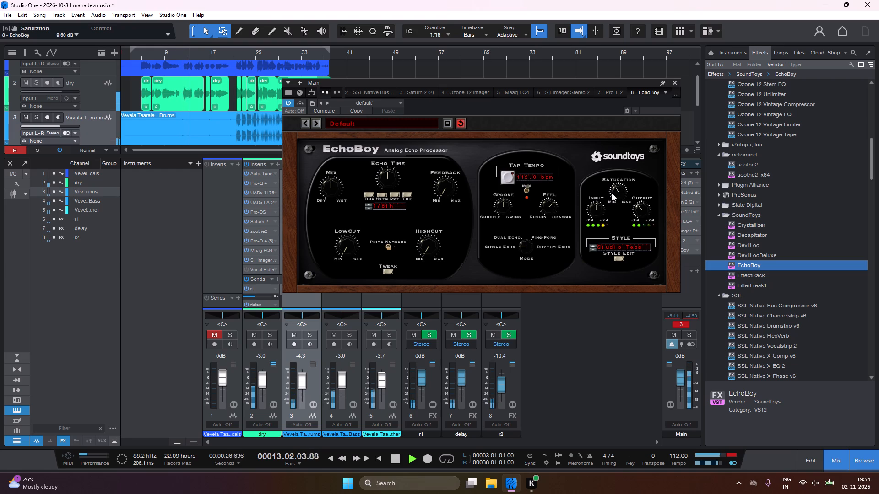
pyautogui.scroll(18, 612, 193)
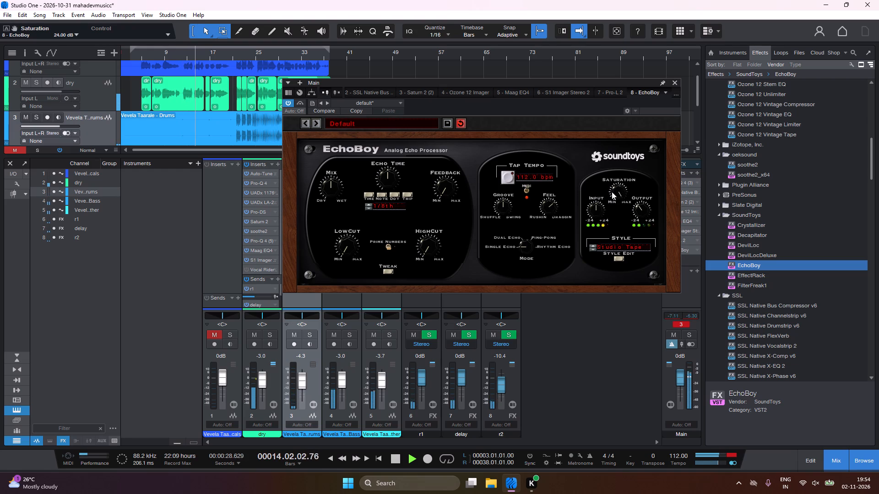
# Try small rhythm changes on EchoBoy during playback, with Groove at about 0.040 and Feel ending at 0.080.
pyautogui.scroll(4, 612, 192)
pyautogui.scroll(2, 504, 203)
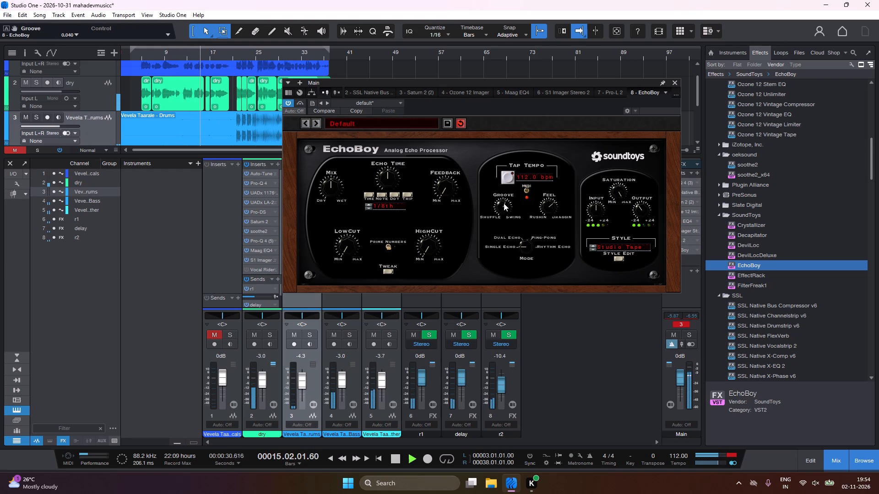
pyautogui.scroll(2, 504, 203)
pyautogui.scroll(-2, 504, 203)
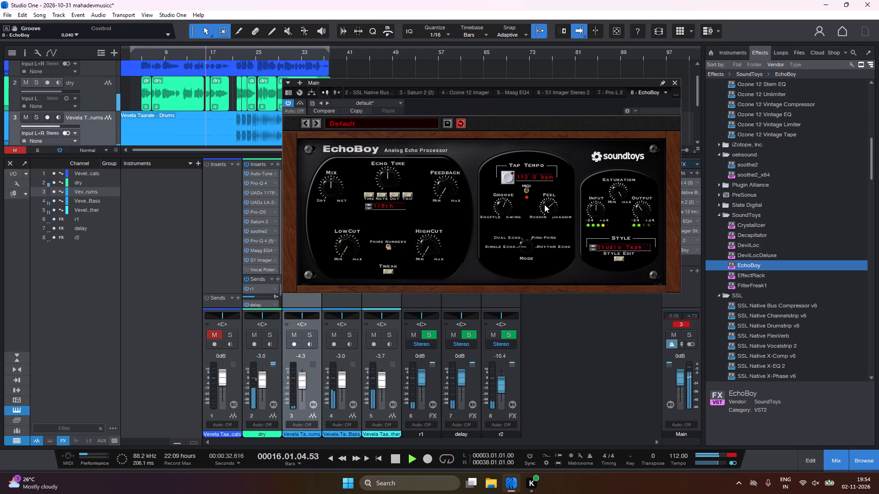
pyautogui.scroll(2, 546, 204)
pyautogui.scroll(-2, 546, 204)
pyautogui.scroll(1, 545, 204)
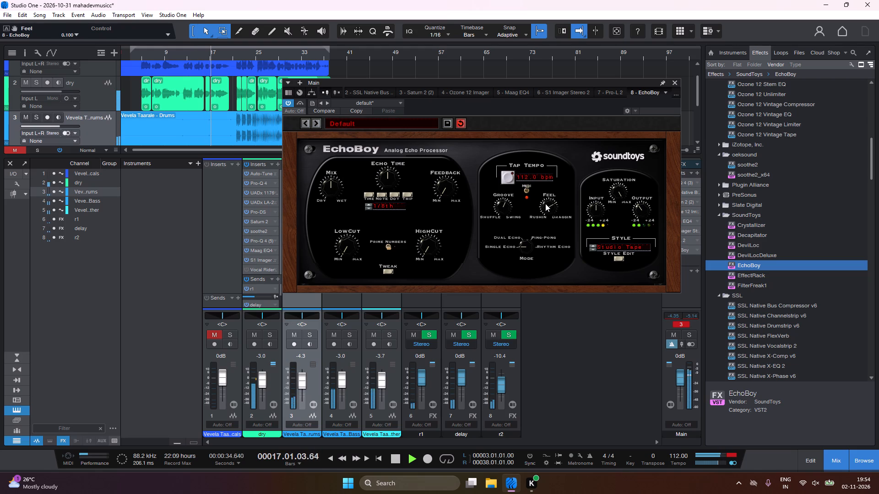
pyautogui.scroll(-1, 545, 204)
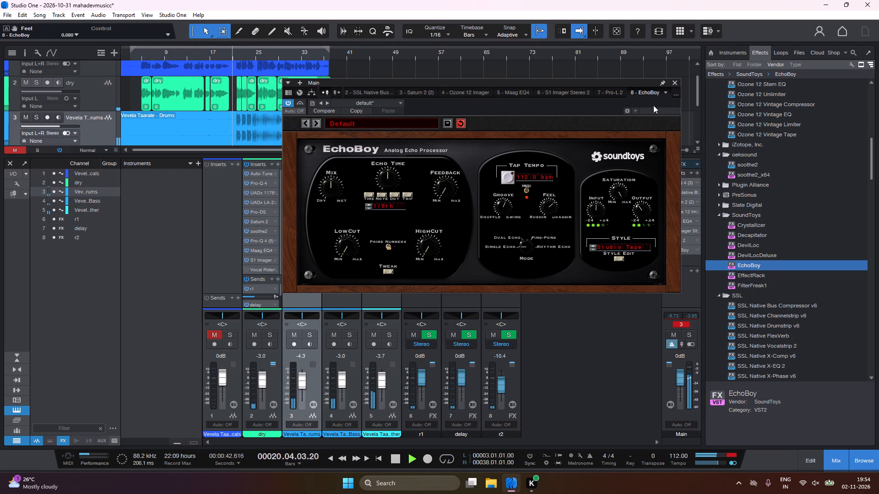
# Close EchoBoy and remove it from the Main channel's inserts.
pyautogui.click(672, 84)
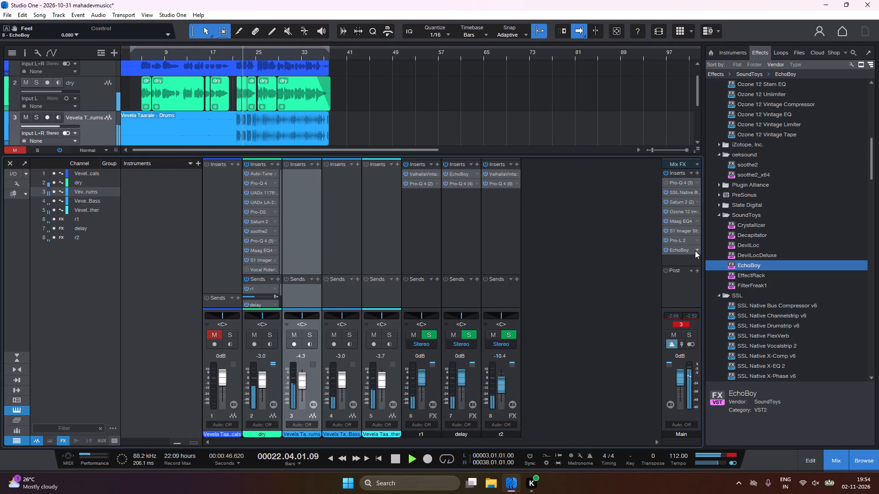
pyautogui.click(695, 251)
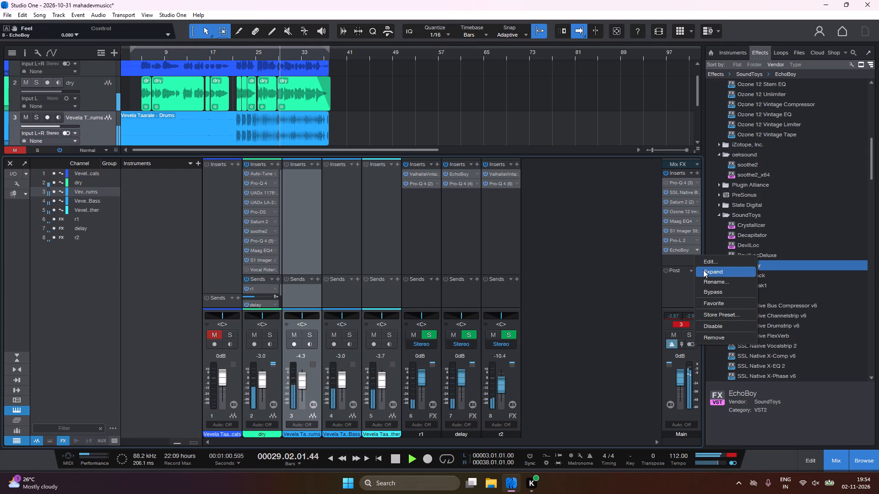
pyautogui.click(718, 334)
# Browse the SSL effects and insert SSL Native X-Phase v6 after Pro-L 2 on the Main channel.
pyautogui.scroll(-8, 760, 311)
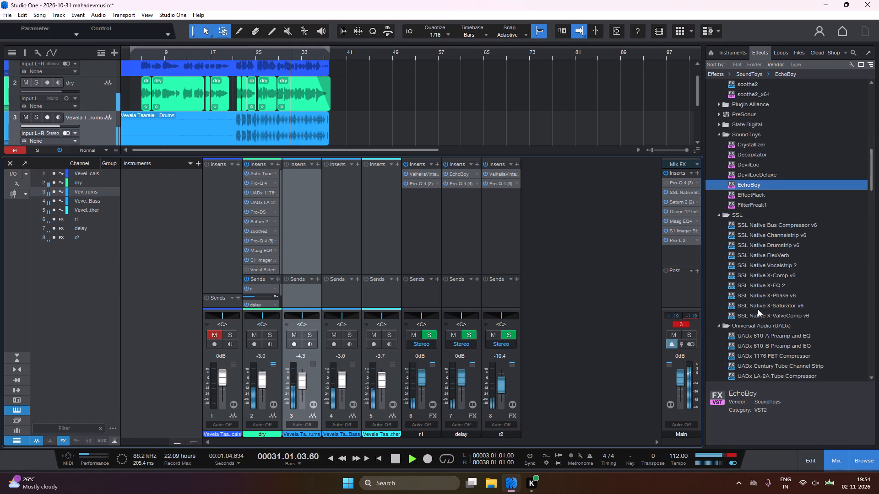
pyautogui.scroll(-3, 758, 309)
pyautogui.scroll(1, 757, 308)
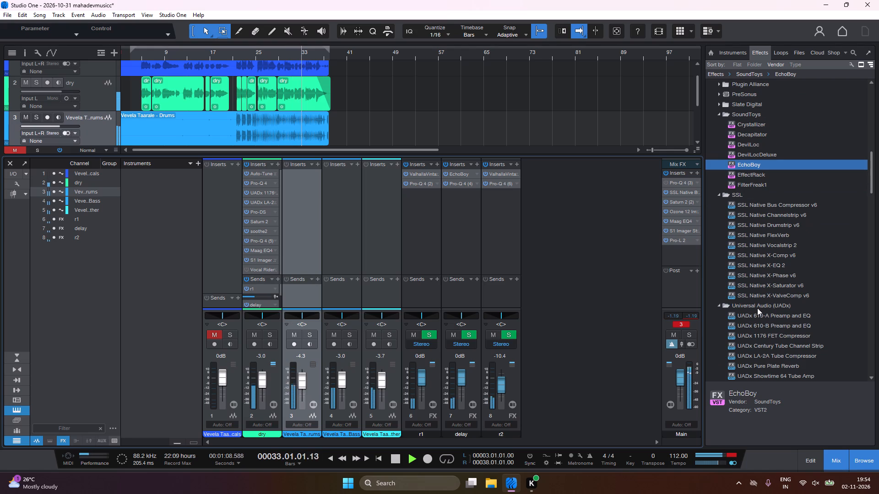
pyautogui.moveTo(764, 276); pyautogui.dragTo(680, 253)
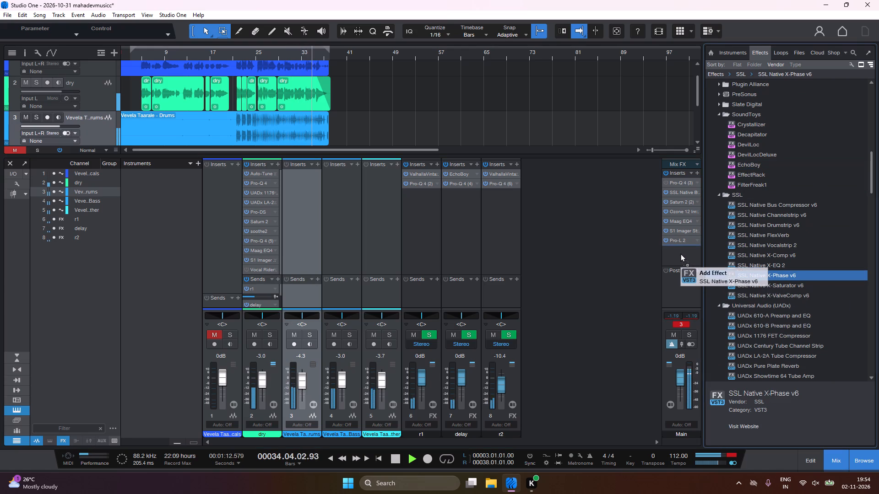
pyautogui.moveTo(680, 253); pyautogui.dragTo(680, 252)
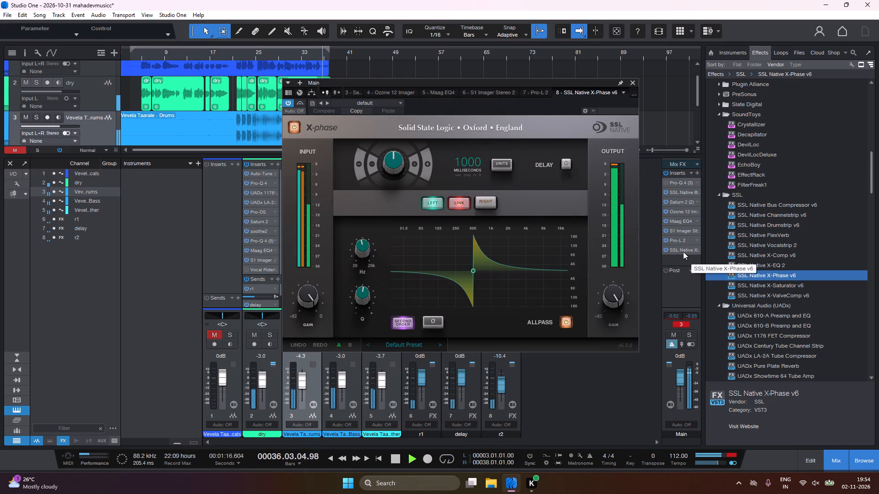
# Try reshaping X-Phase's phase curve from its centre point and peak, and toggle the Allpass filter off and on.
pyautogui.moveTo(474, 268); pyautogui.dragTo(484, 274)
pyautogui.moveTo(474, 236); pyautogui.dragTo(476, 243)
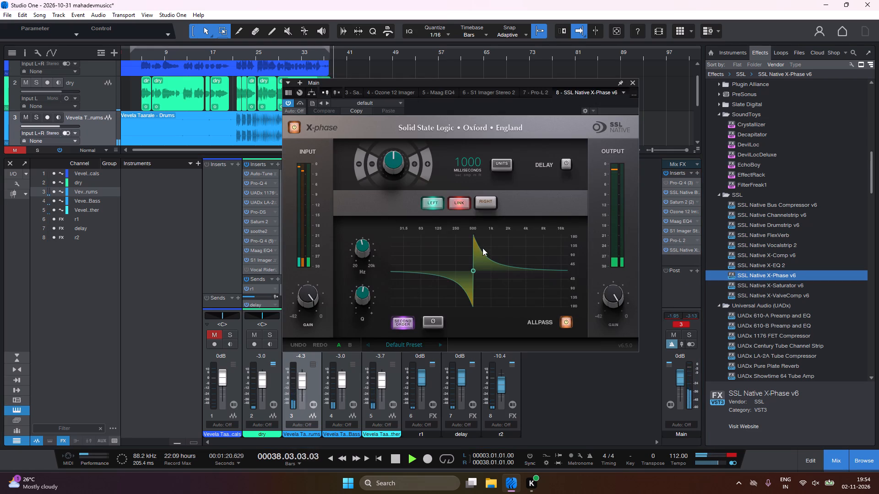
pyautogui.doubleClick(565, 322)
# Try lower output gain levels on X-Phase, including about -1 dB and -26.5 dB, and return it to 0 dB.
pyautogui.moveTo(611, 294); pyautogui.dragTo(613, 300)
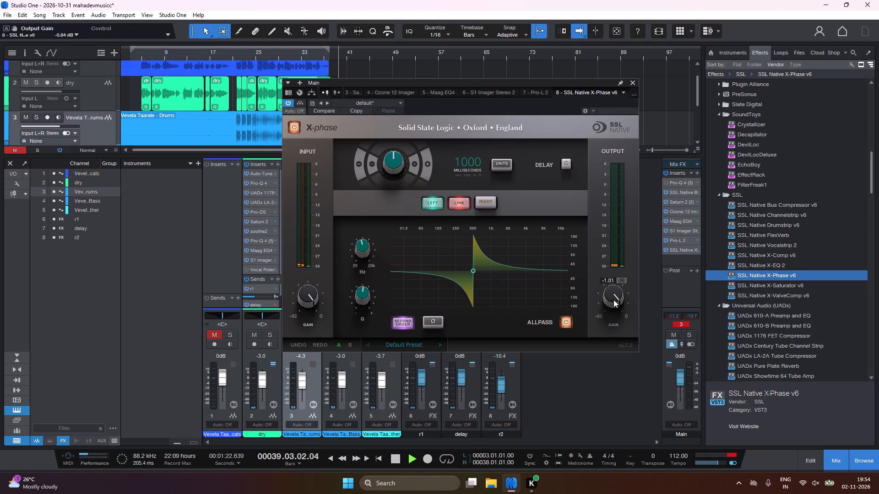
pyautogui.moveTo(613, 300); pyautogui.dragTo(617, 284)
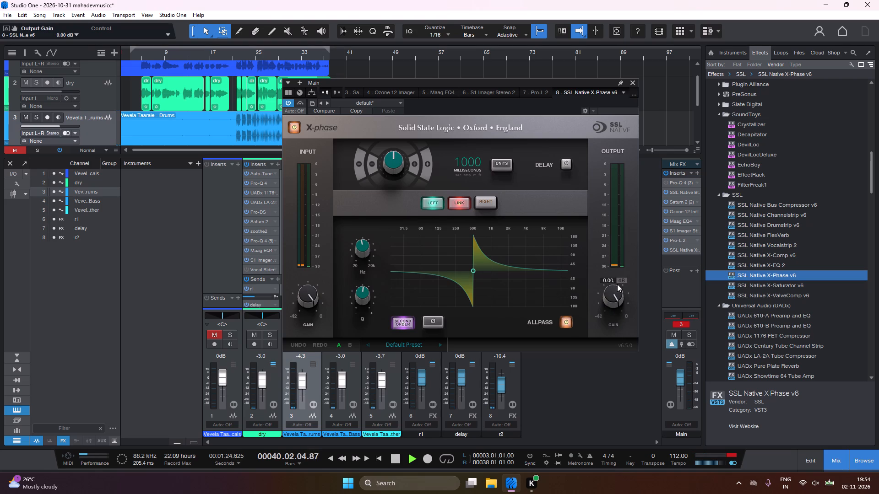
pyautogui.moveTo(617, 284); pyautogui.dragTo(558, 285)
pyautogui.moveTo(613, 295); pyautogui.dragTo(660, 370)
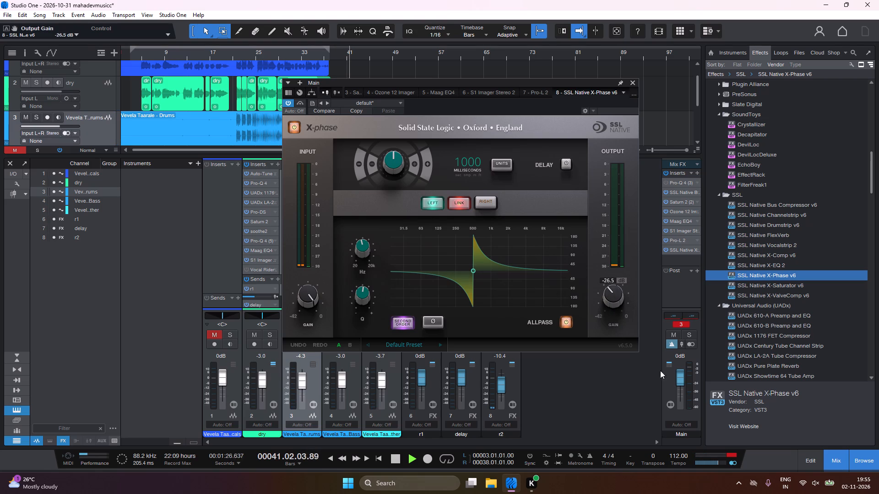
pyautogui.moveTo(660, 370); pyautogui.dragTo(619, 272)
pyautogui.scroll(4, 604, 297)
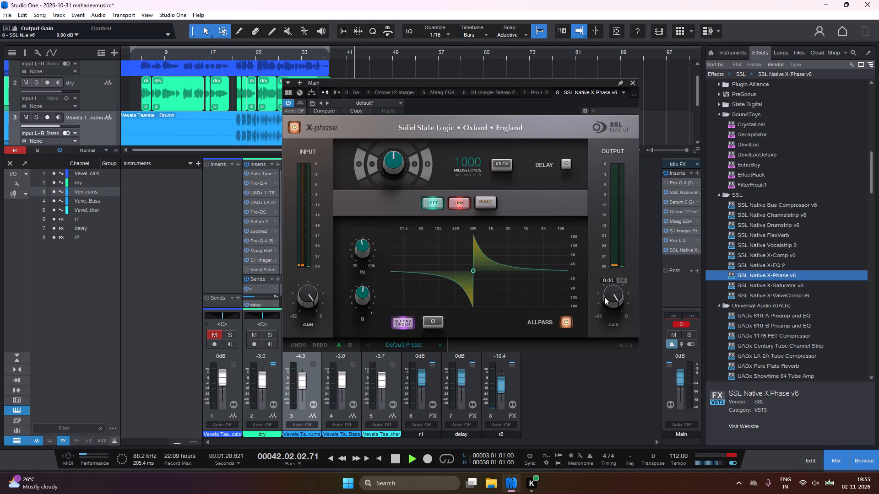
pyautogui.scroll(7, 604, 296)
# Replay the song from the loop start while adjusting X-Phase's output gain, settle it at -1.85 dB, and close the plug-in.
pyautogui.press('1')
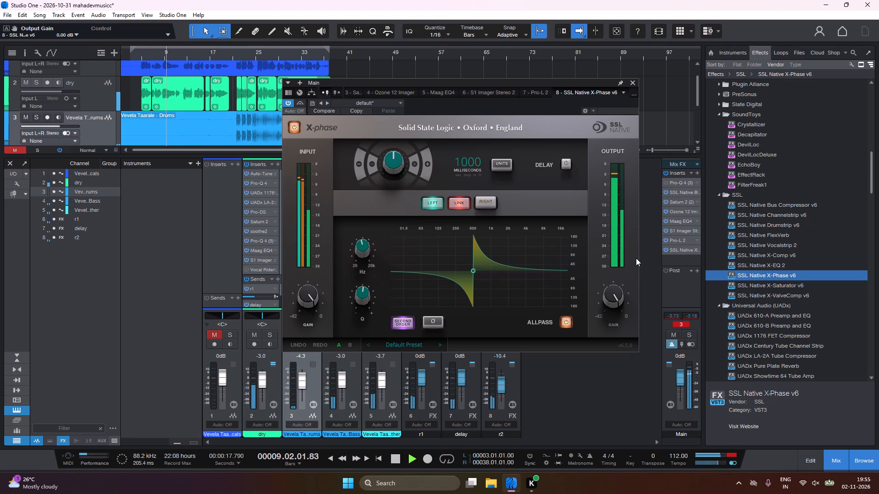
pyautogui.moveTo(609, 291); pyautogui.dragTo(613, 274)
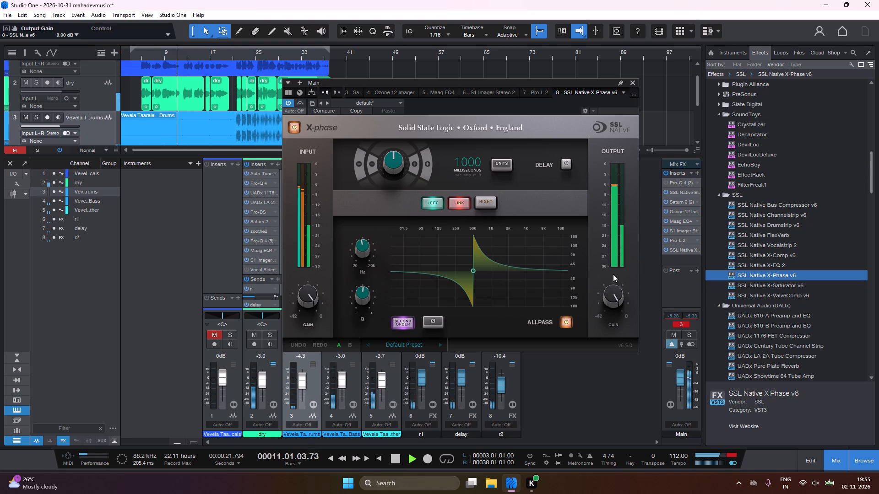
pyautogui.press('1')
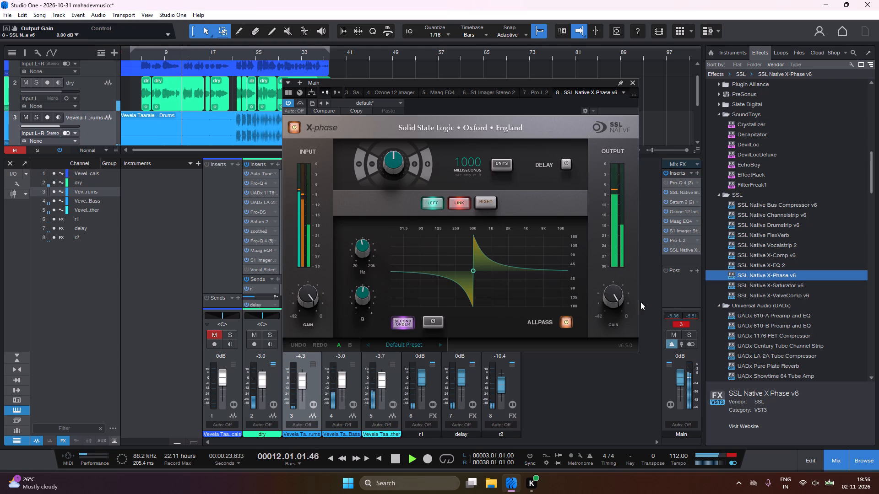
pyautogui.moveTo(617, 301); pyautogui.dragTo(616, 294)
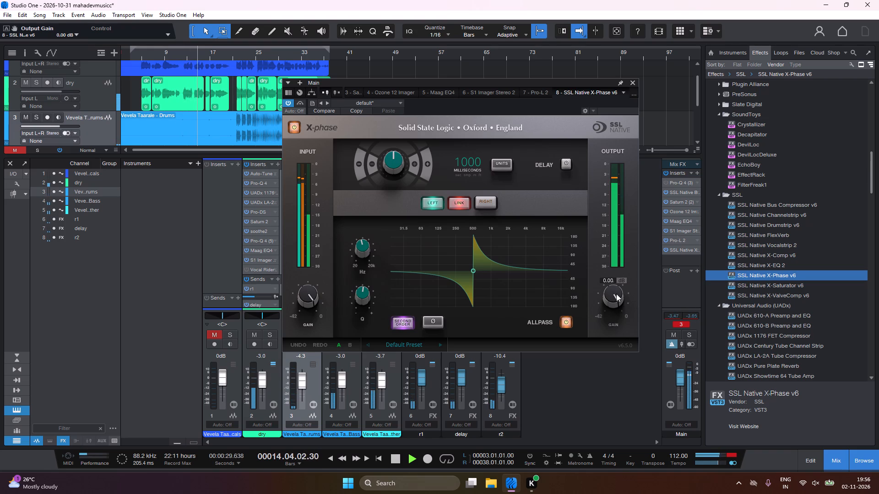
pyautogui.press('1')
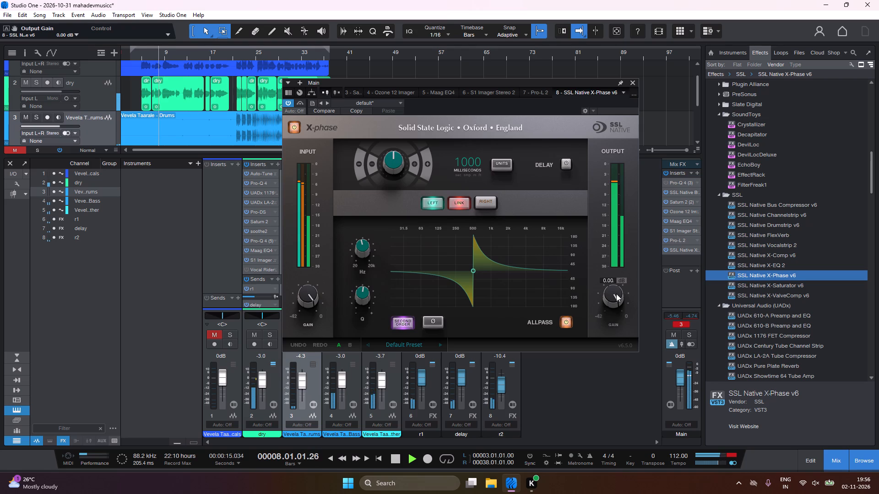
pyautogui.press('1')
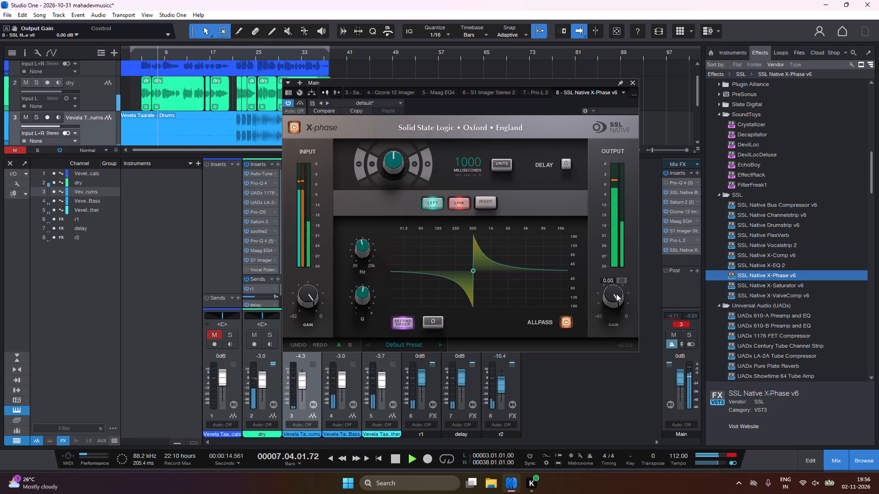
pyautogui.press('1')
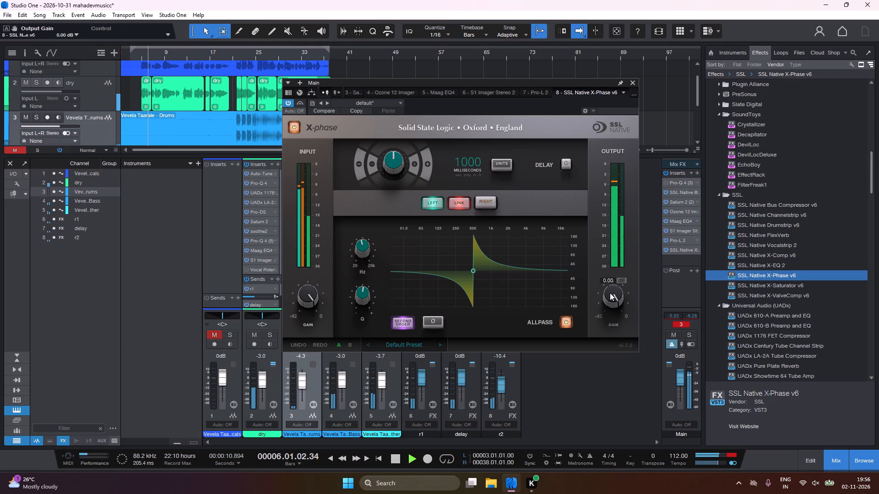
pyautogui.moveTo(610, 293); pyautogui.dragTo(611, 299)
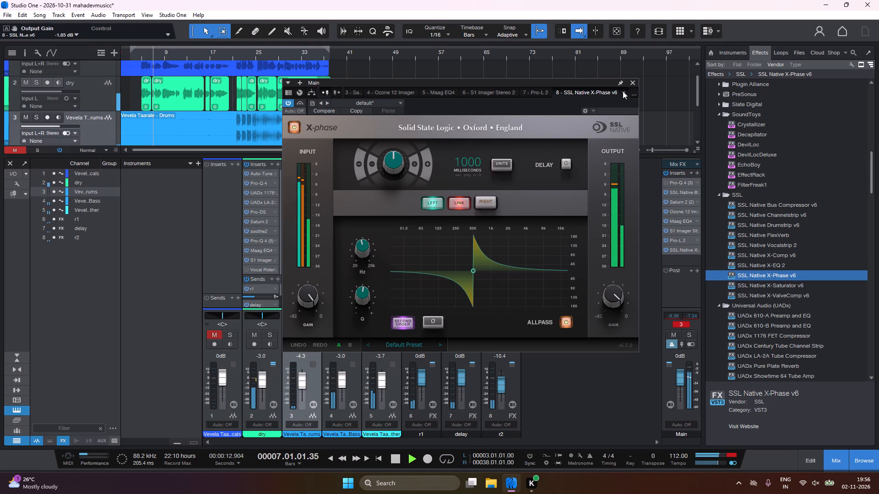
pyautogui.click(629, 86)
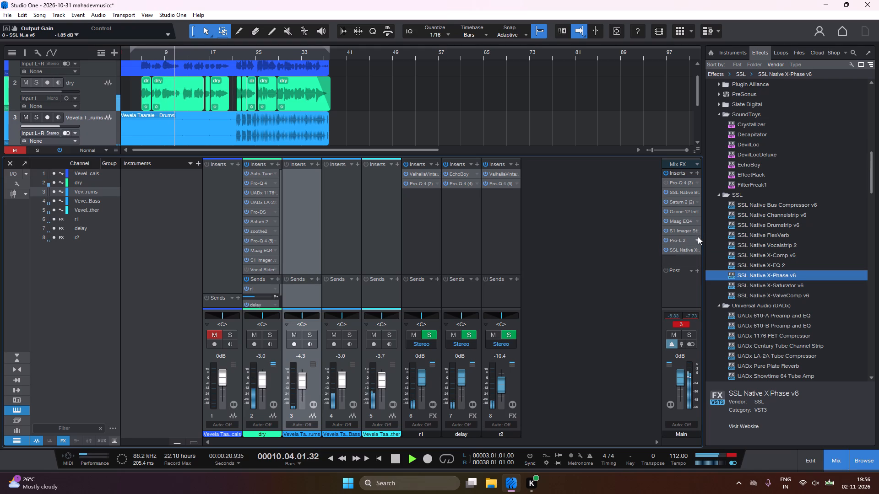
# Open Pro-L 2 from the Main channel's inserts and replay the song from the loop start to check its limiting and loudness.
pyautogui.click(699, 239)
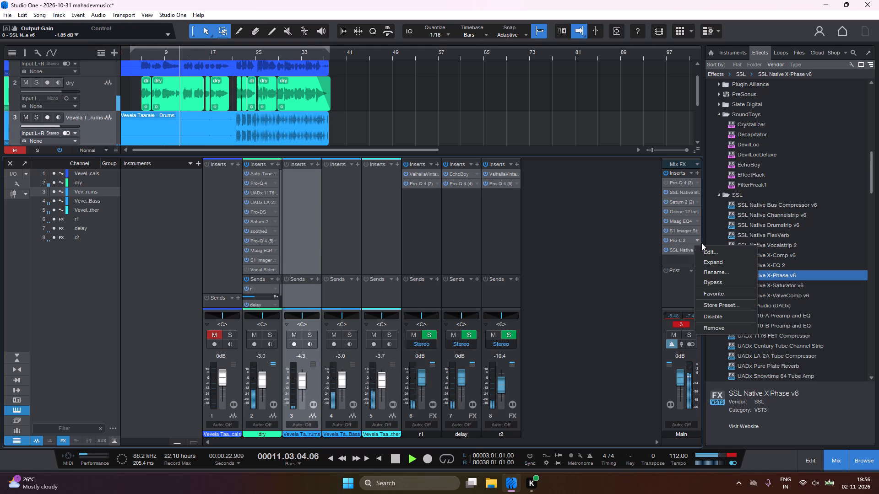
pyautogui.click(706, 248)
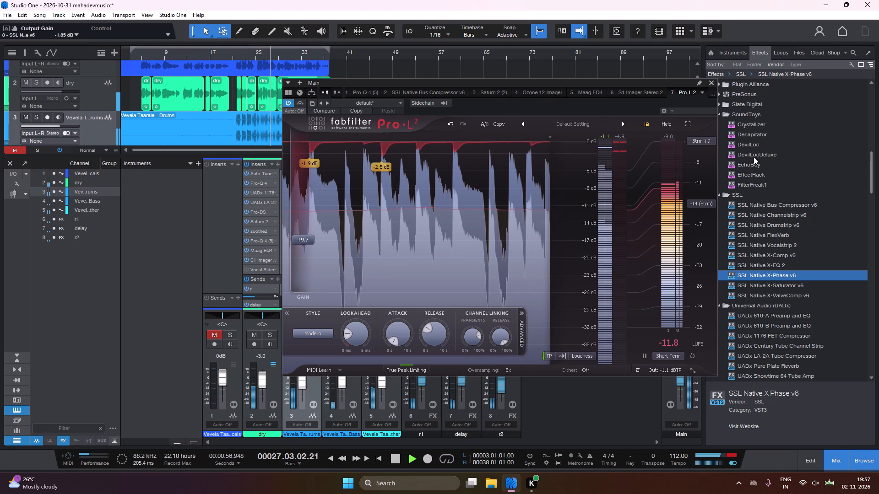
pyautogui.press('1')
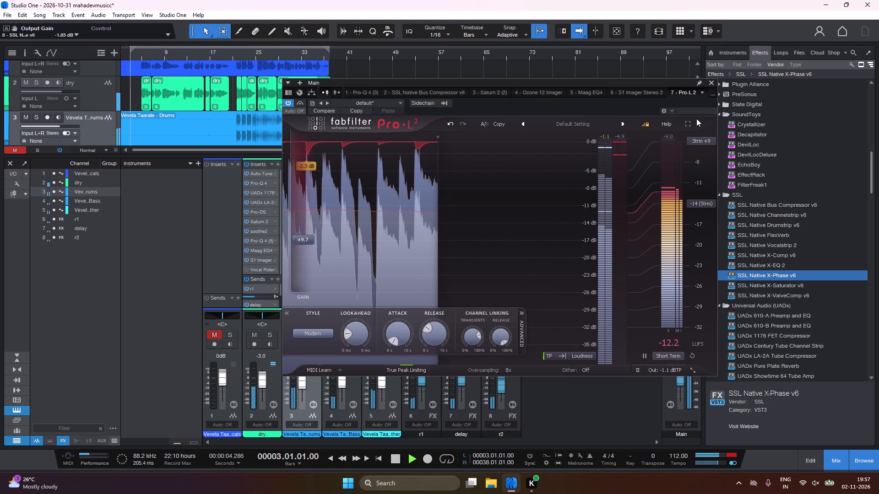
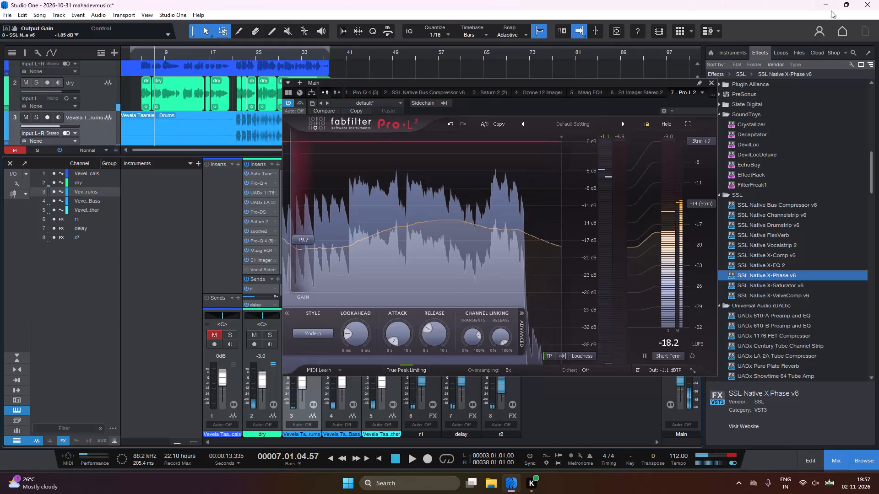
# Close the song 2026-10-31 mahadevmusicc without saving its changes.
pyautogui.click(876, 0)
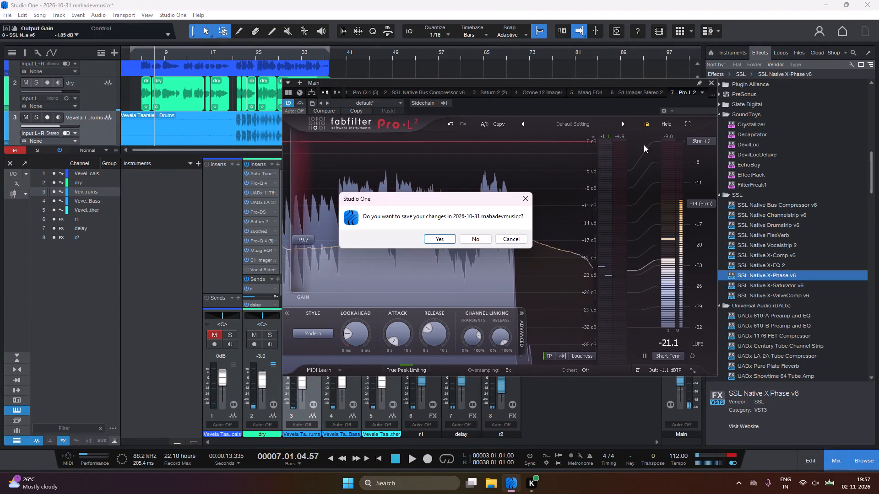
pyautogui.click(477, 239)
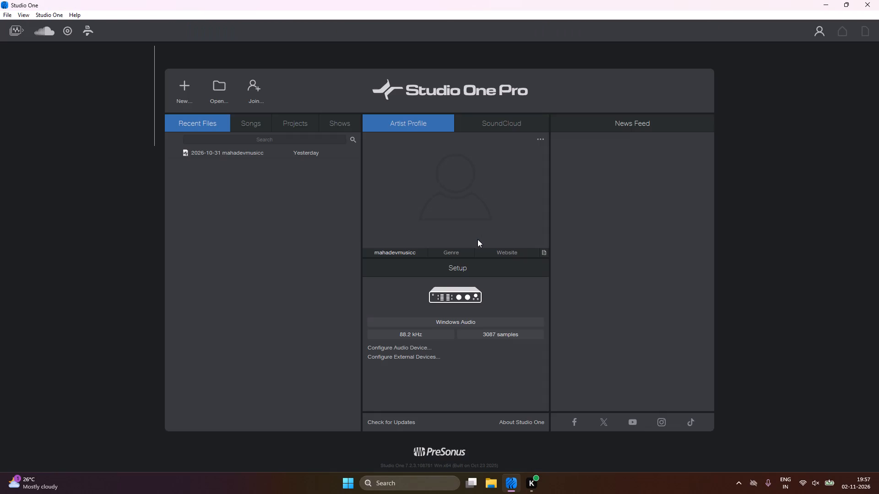